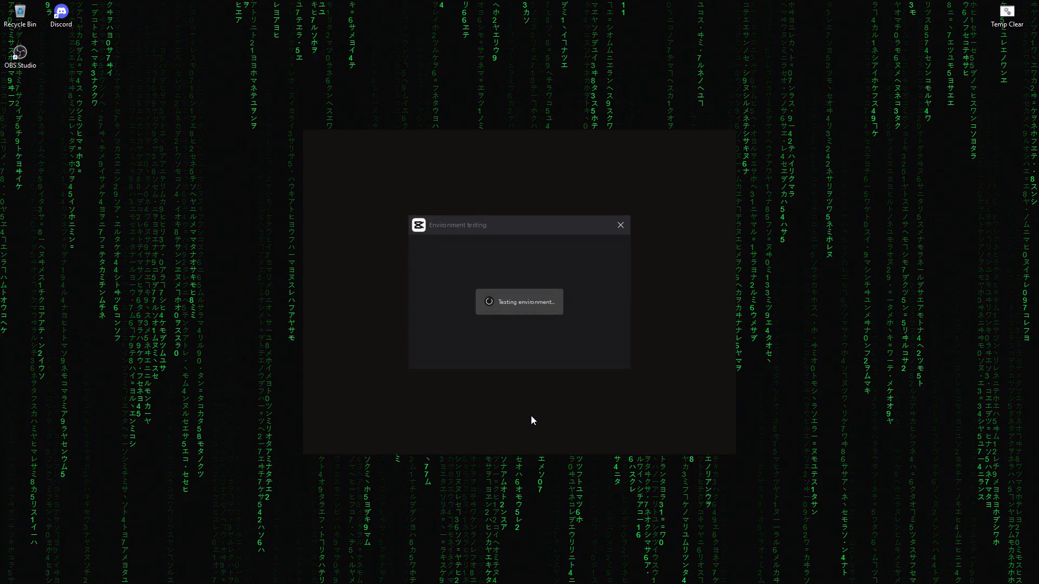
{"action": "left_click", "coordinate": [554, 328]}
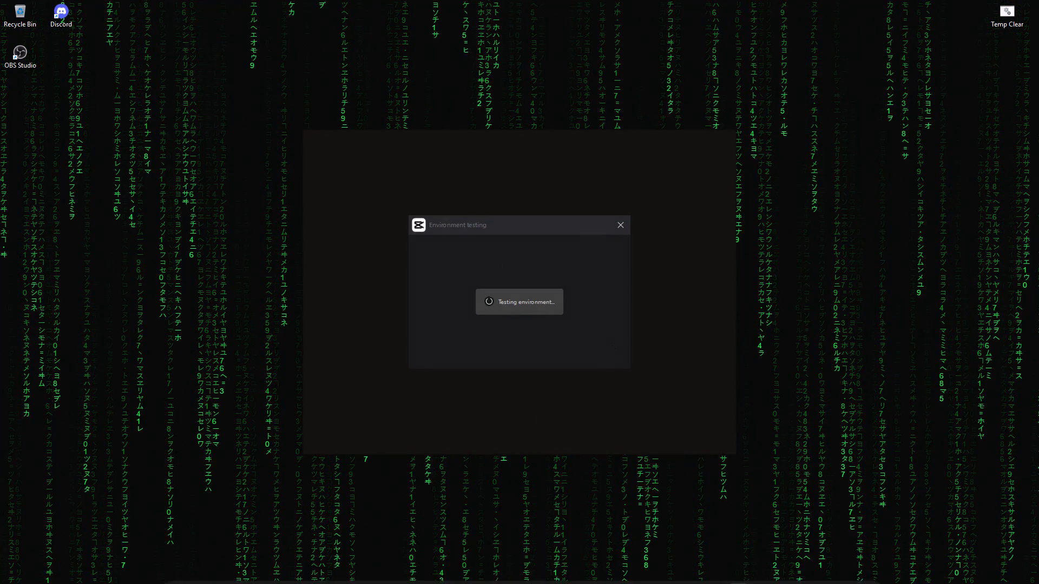
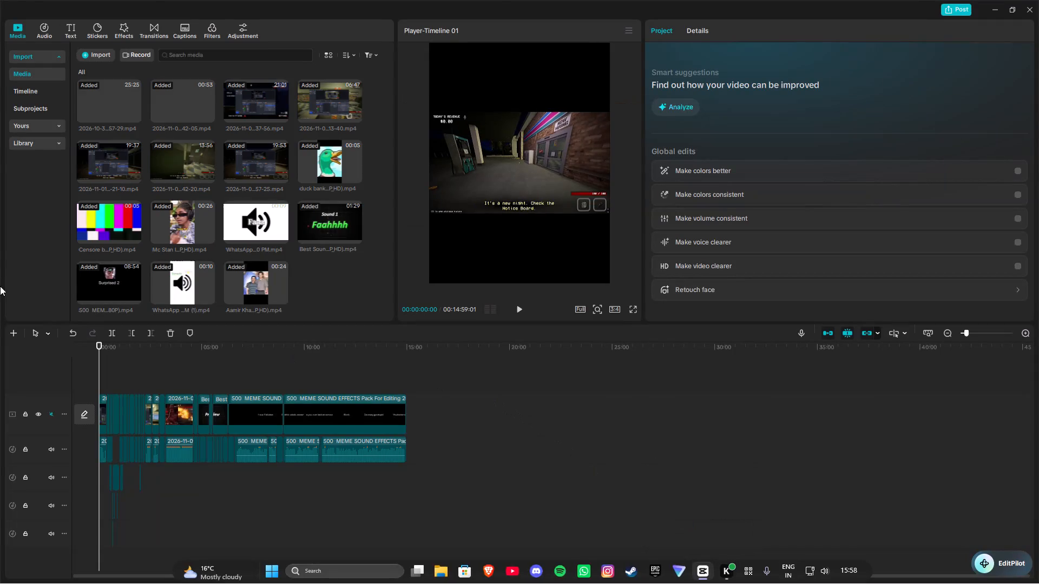
Play the timeline from the start through about 01:20 to review the opening clips.
{"action": "left_click", "coordinate": [514, 303]}
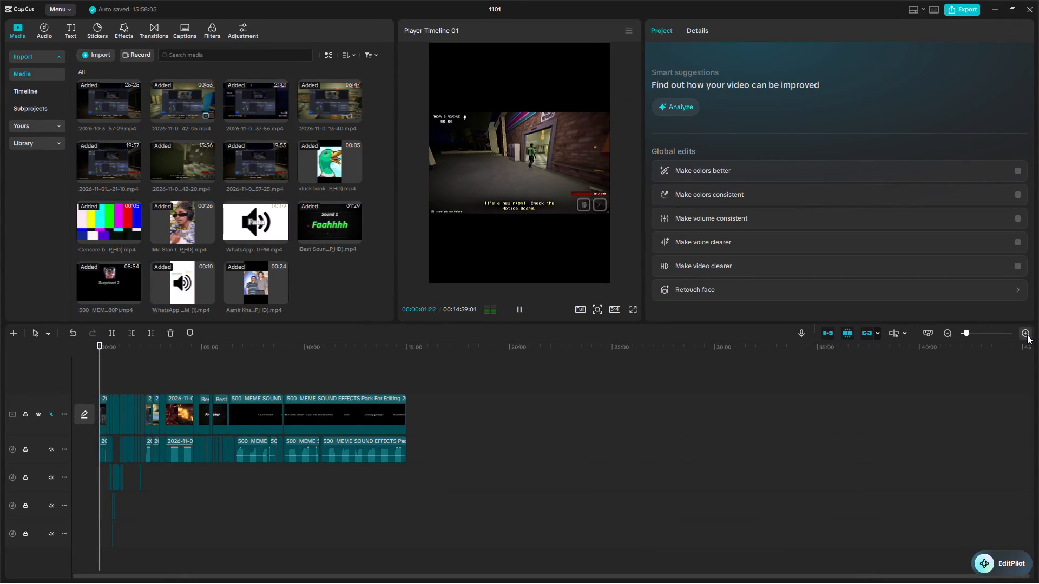
{"action": "left_click", "coordinate": [1027, 335]}
{"action": "left_click", "coordinate": [1027, 335]}
{"action": "left_click", "coordinate": [1027, 335]}
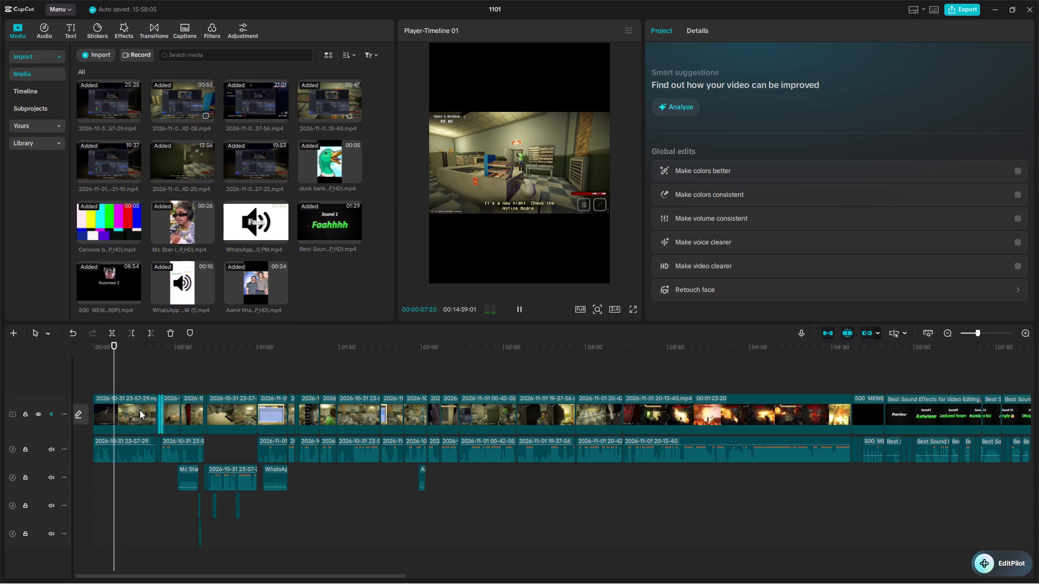
{"action": "left_click", "coordinate": [943, 334]}
{"action": "left_click", "coordinate": [943, 334]}
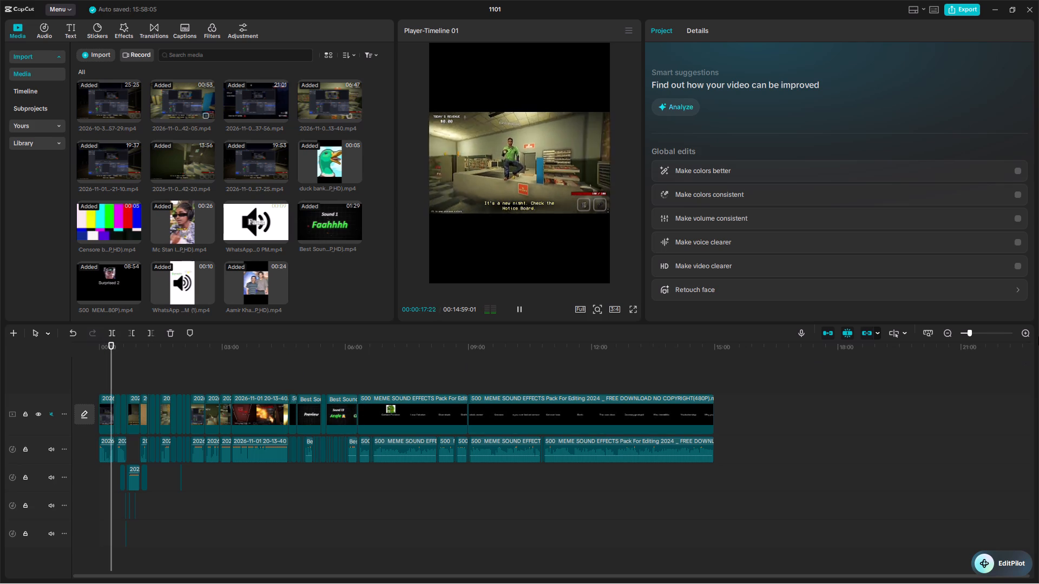
{"action": "left_click", "coordinate": [1024, 331]}
{"action": "left_click", "coordinate": [1024, 331]}
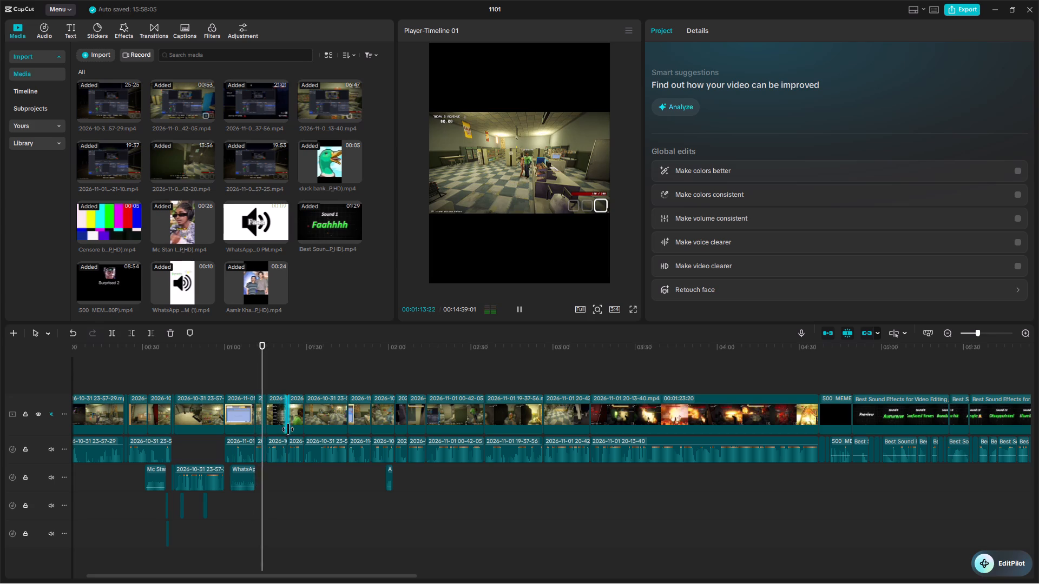
{"action": "left_click", "coordinate": [280, 495]}
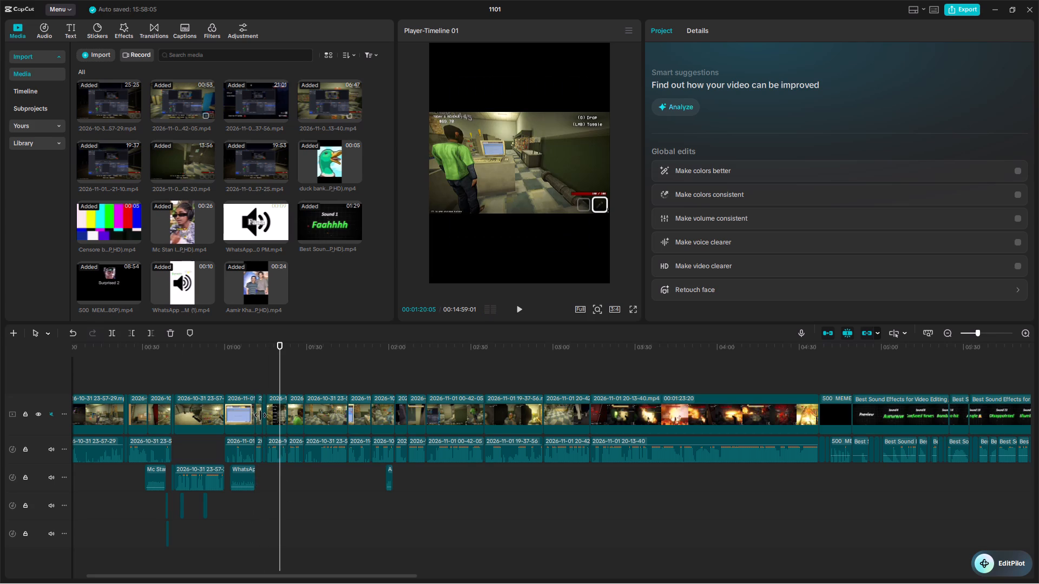
Delete the very short main-track clip at about 01:12, immediately after the computer-screen clip.
{"action": "left_click", "coordinate": [260, 415]}
{"action": "left_click", "coordinate": [259, 416]}
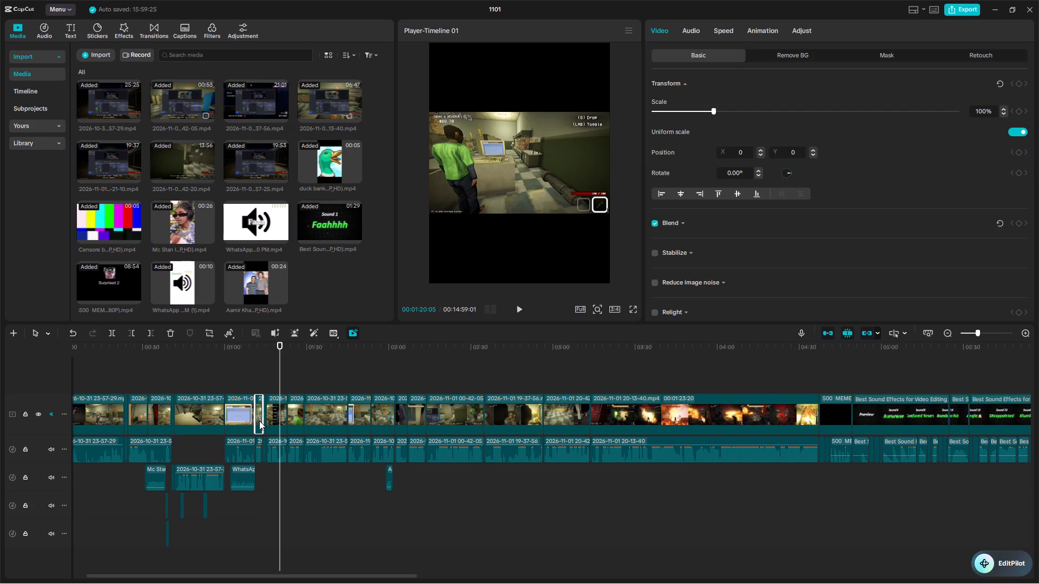
{"action": "key", "text": "BackSpace"}
Review the timeline from about 01:06 onward, and preview the censor beep and duck clips among the imported media.
{"action": "left_click_drag", "start_coordinate": [303, 493], "coordinate": [303, 487]}
{"action": "left_click_drag", "start_coordinate": [282, 375], "coordinate": [254, 382]}
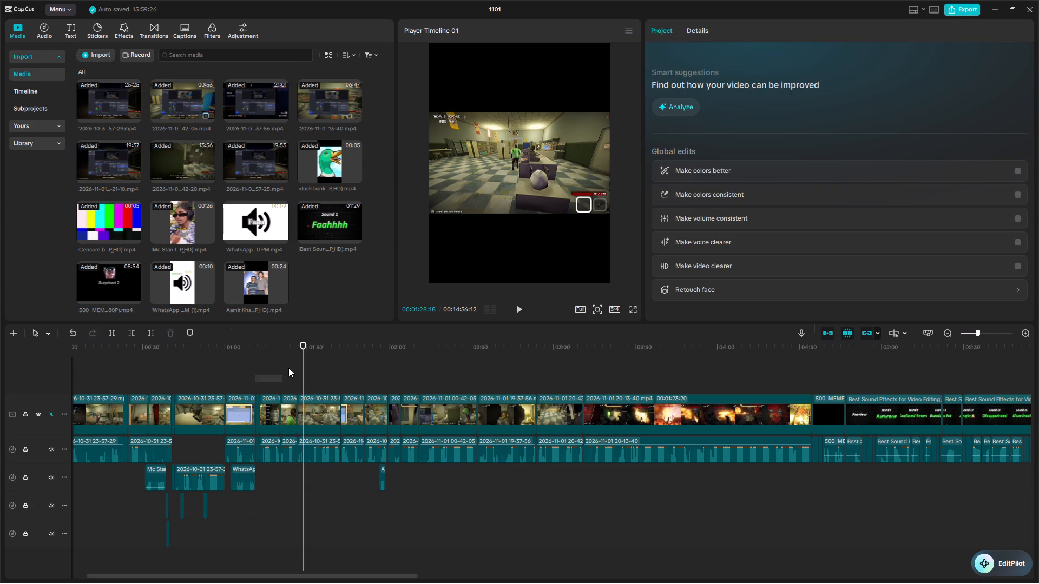
{"action": "left_click_drag", "start_coordinate": [307, 360], "coordinate": [265, 371]}
{"action": "left_click_drag", "start_coordinate": [300, 341], "coordinate": [267, 357]}
{"action": "left_click_drag", "start_coordinate": [305, 345], "coordinate": [241, 363]}
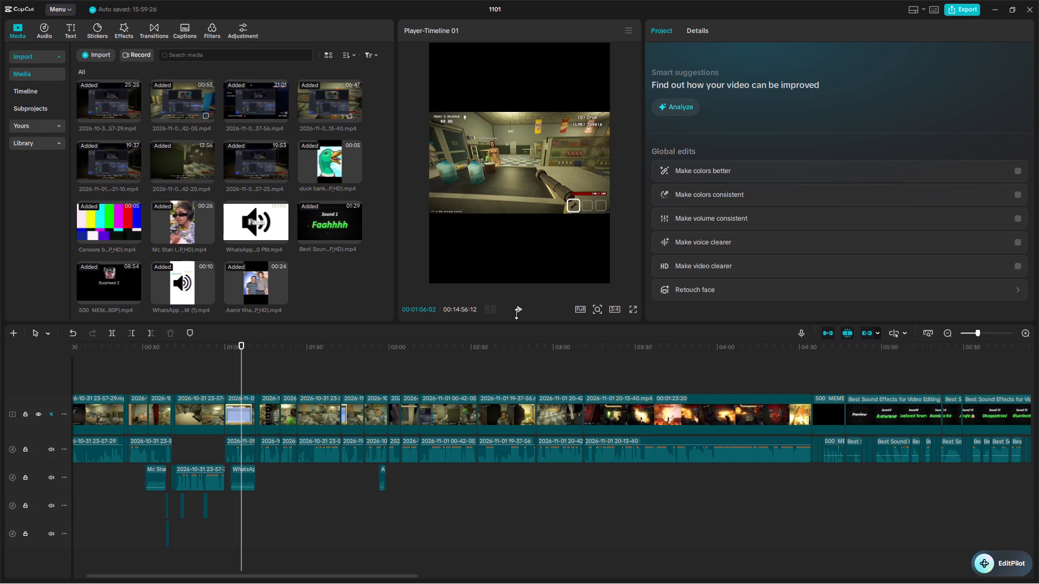
{"action": "left_click", "coordinate": [516, 313]}
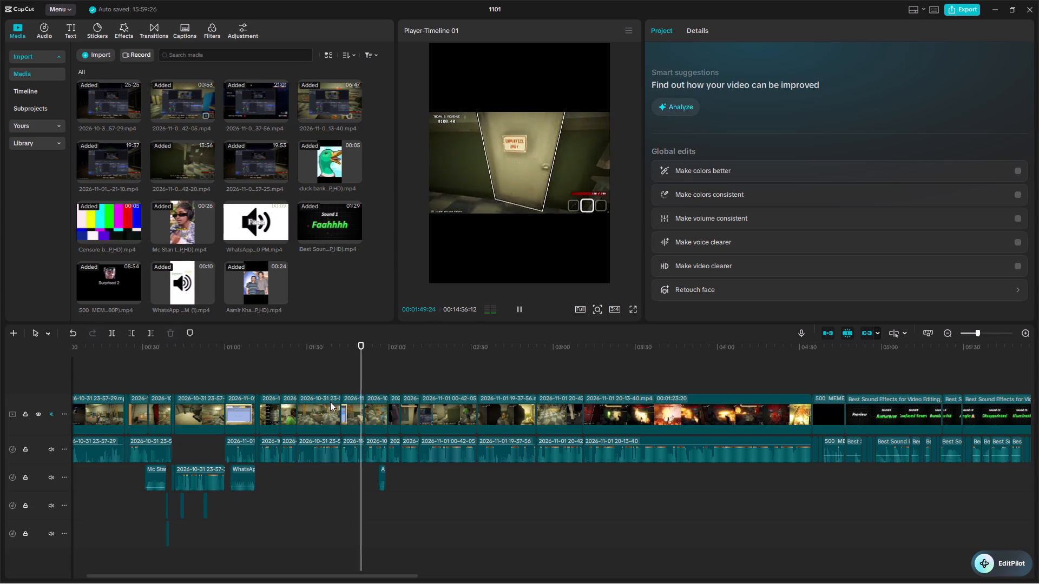
{"action": "left_click", "coordinate": [109, 226]}
{"action": "left_click", "coordinate": [324, 172]}
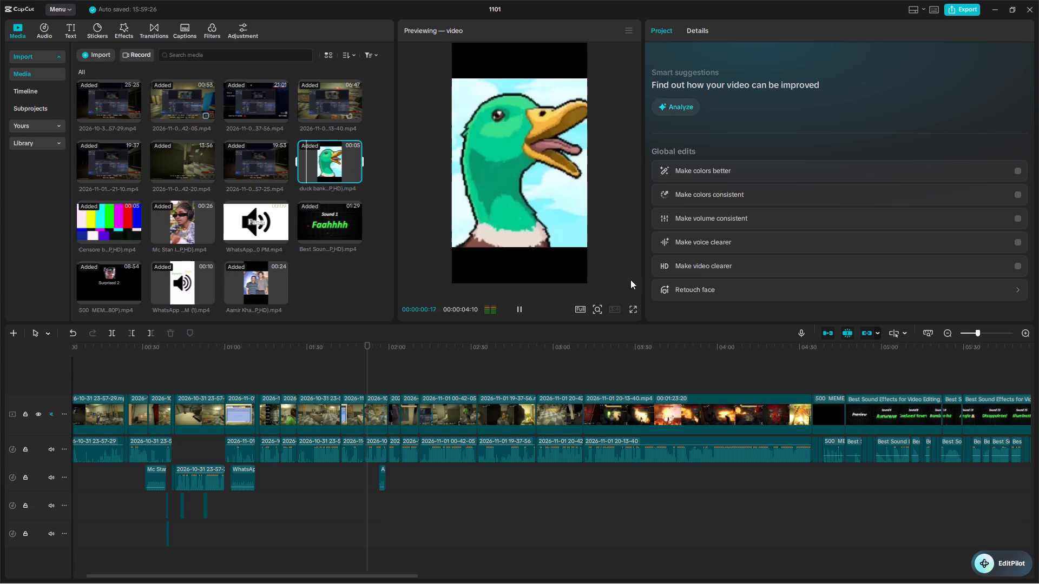
{"action": "left_click", "coordinate": [433, 366]}
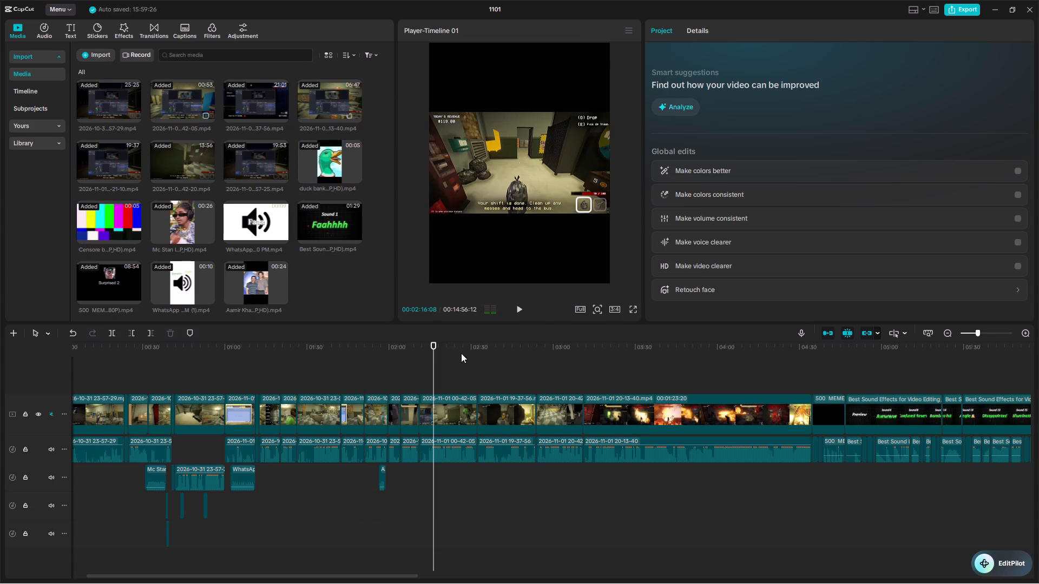
{"action": "left_click_drag", "start_coordinate": [435, 354], "coordinate": [354, 368]}
{"action": "left_click_drag", "start_coordinate": [538, 315], "coordinate": [523, 312]}
{"action": "left_click", "coordinate": [522, 312]}
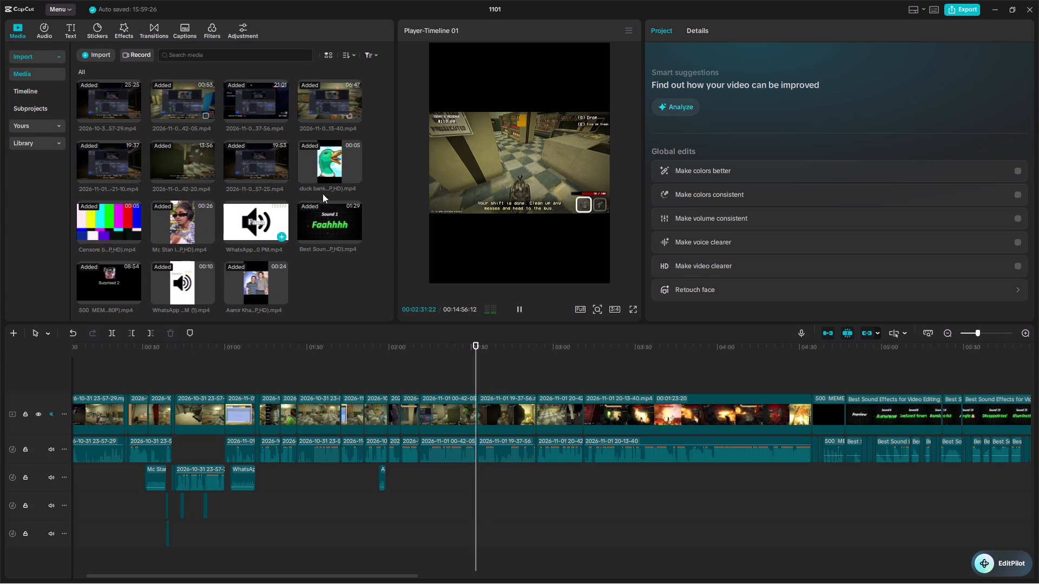
Preview the two WhatsApp speaker-icon sound-effect clips among the imported media, the Rizz one and the Romantic Violin one.
{"action": "left_click", "coordinate": [260, 225]}
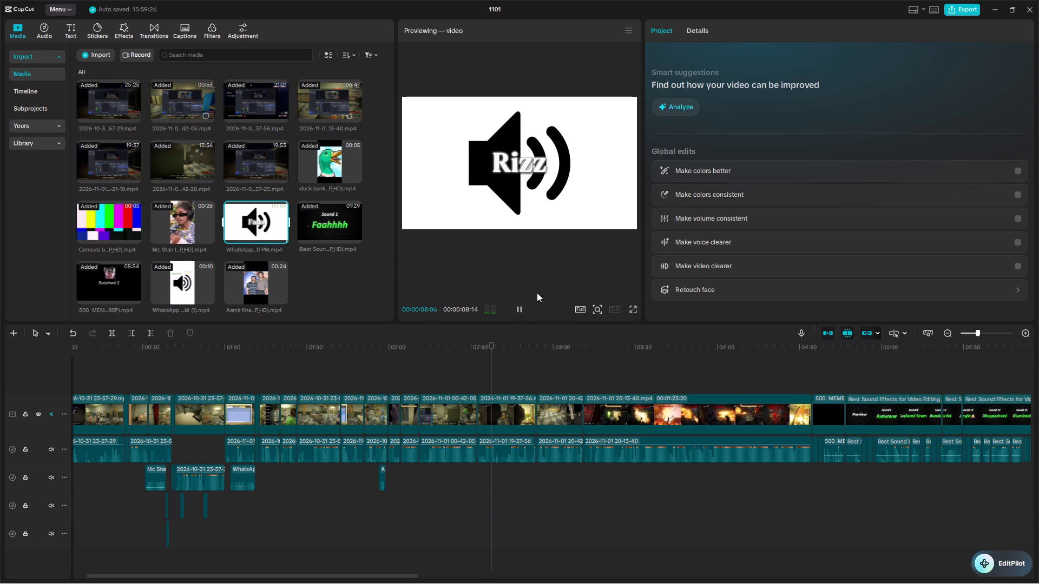
{"action": "left_click_drag", "start_coordinate": [273, 238], "coordinate": [266, 237]}
{"action": "left_click", "coordinate": [253, 234]}
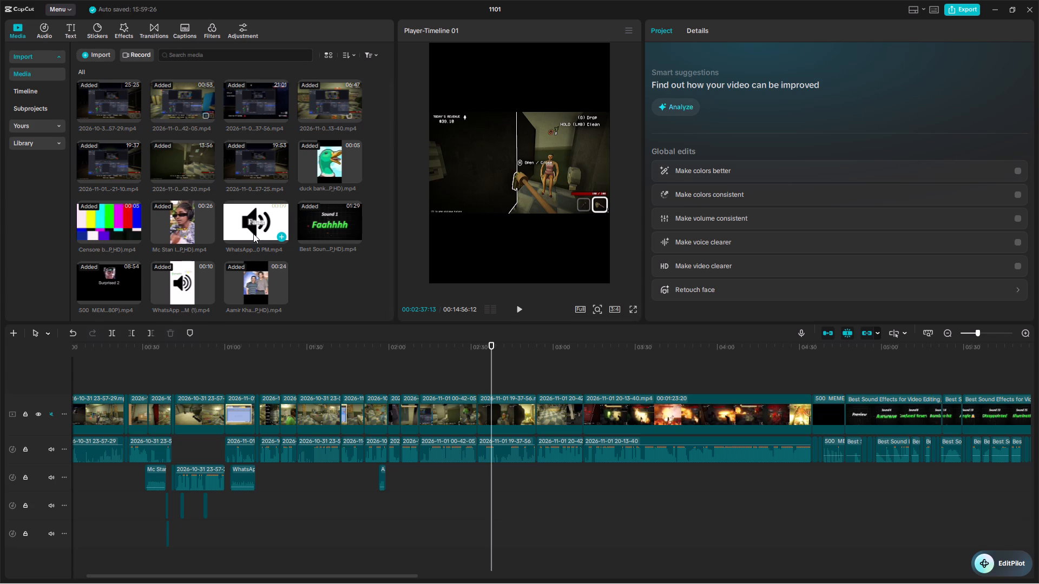
{"action": "left_click", "coordinate": [168, 276]}
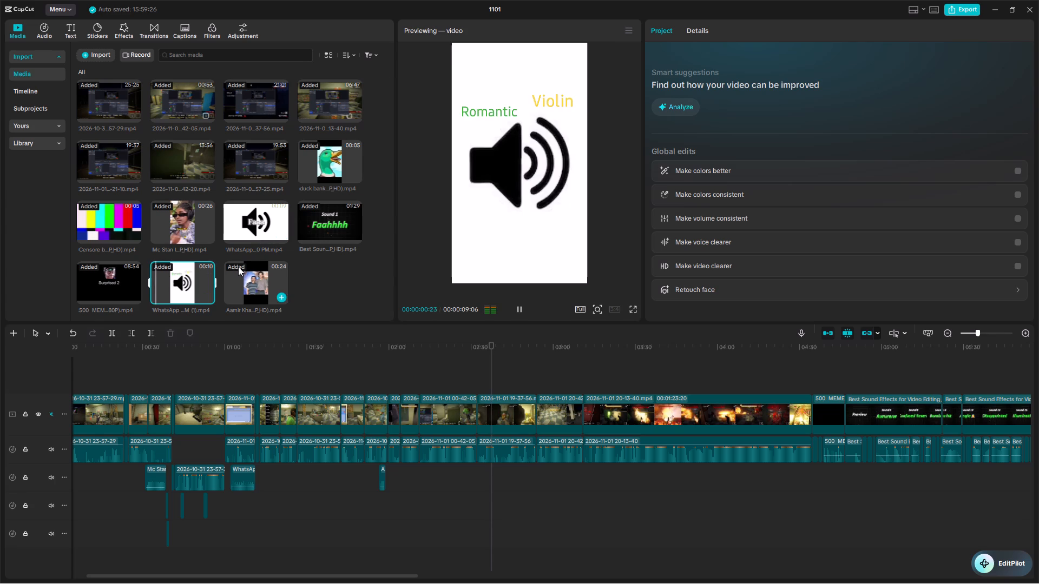
Preview the sound-effect videos, add the WhatsApp one containing "Get out" to the main track, and place it after the last clip.
{"action": "left_click", "coordinate": [334, 223]}
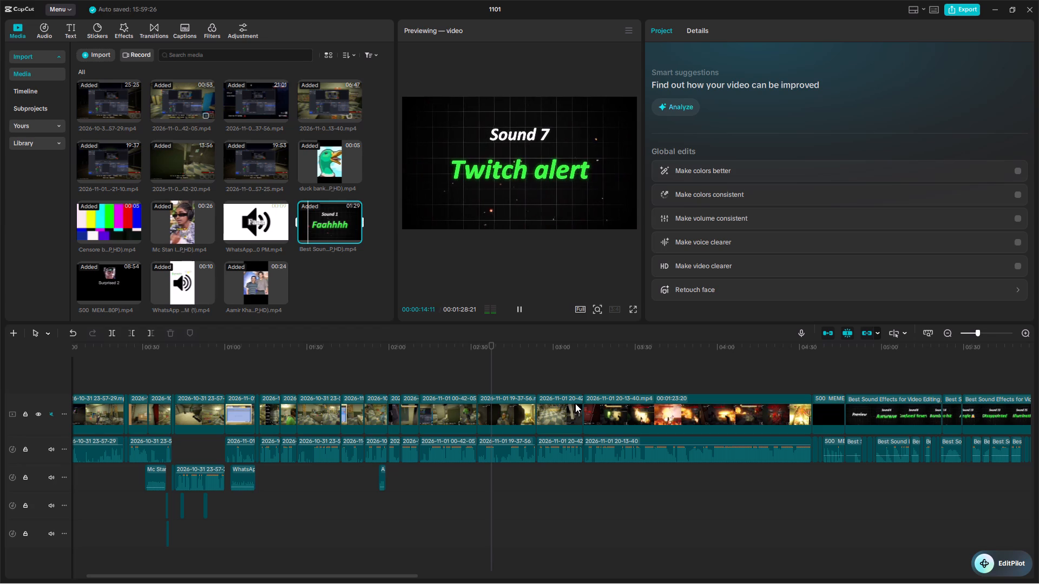
{"action": "left_click", "coordinate": [259, 227]}
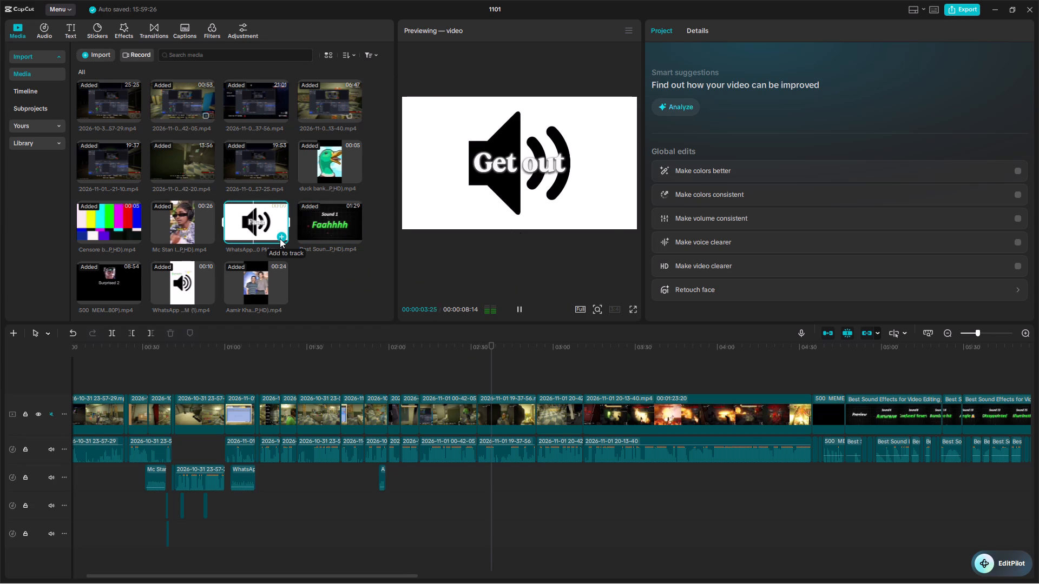
{"action": "left_click", "coordinate": [280, 238]}
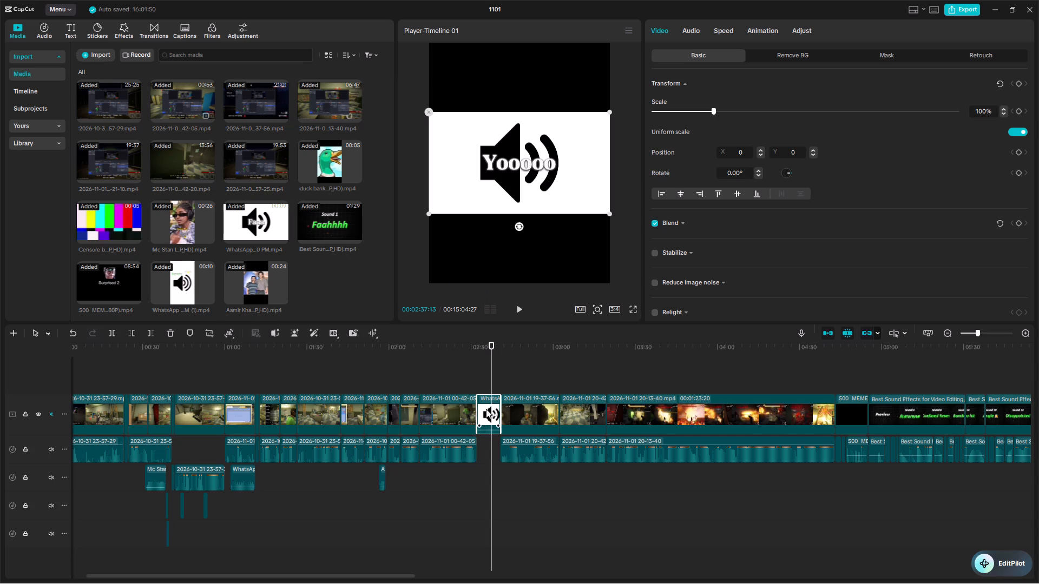
{"action": "left_click_drag", "start_coordinate": [486, 409], "coordinate": [1038, 397]}
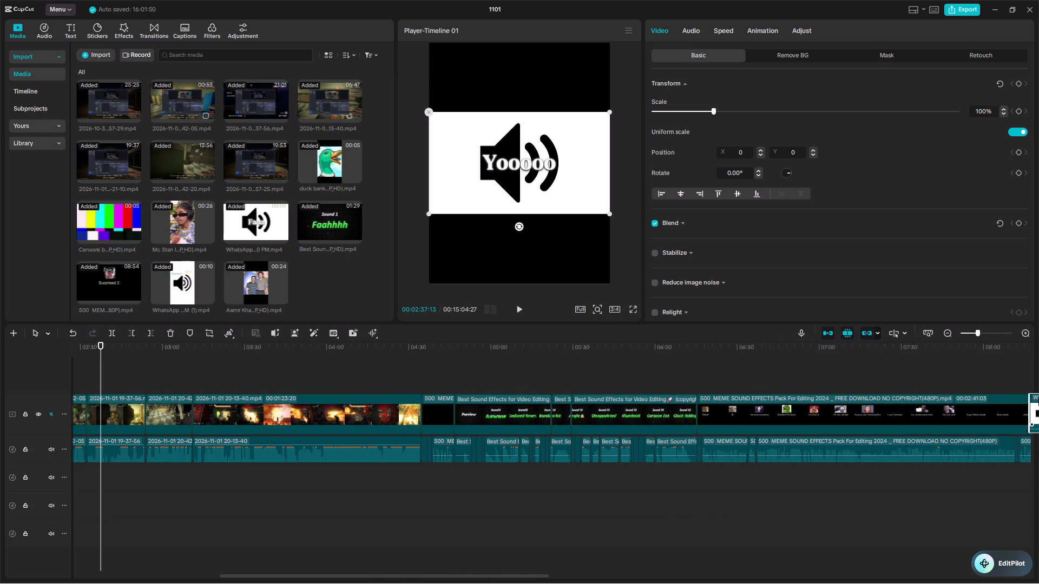
{"action": "left_click_drag", "start_coordinate": [1038, 397], "coordinate": [623, 401]}
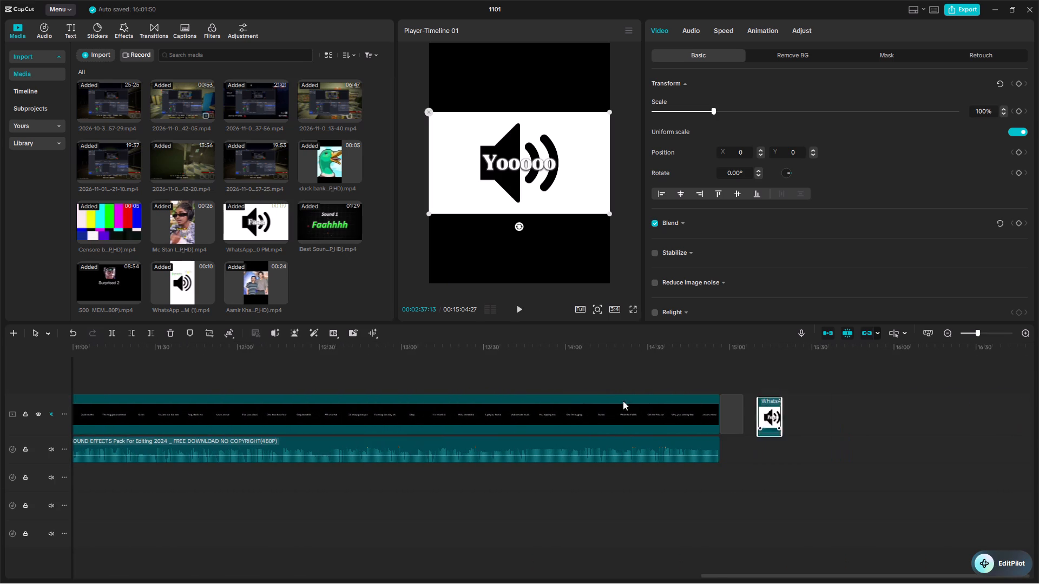
{"action": "left_click_drag", "start_coordinate": [623, 401], "coordinate": [732, 401]}
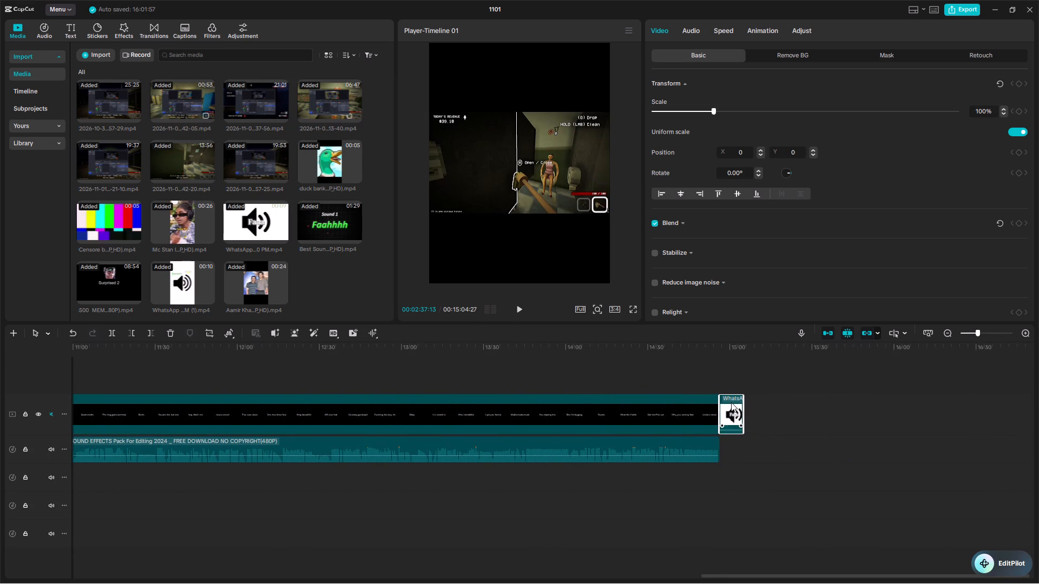
Extract the audio of the WhatsApp sound-effect clip at the timeline's end onto the audio track below it.
{"action": "key", "text": "ctrl+s"}
{"action": "left_click", "coordinate": [733, 407]}
{"action": "key", "text": "ctrl+shift+s"}
{"action": "left_click", "coordinate": [815, 411]}
Split the extracted WhatsApp audio at 00:14:58:11, where the "Vine boom" sound begins.
{"action": "left_click", "coordinate": [732, 448]}
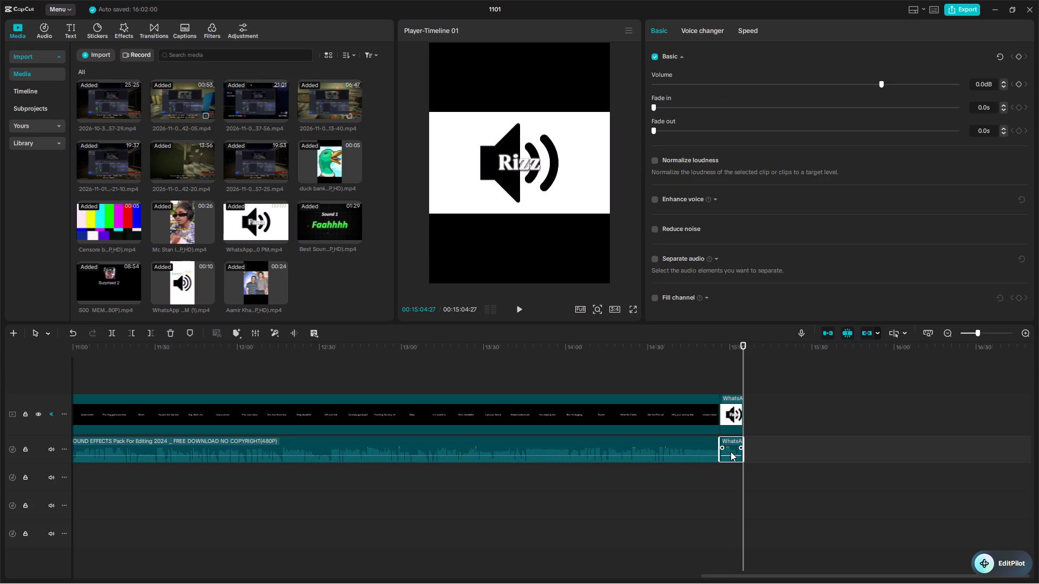
{"action": "left_click_drag", "start_coordinate": [742, 347], "coordinate": [739, 347]}
{"action": "left_click_drag", "start_coordinate": [739, 347], "coordinate": [717, 348]}
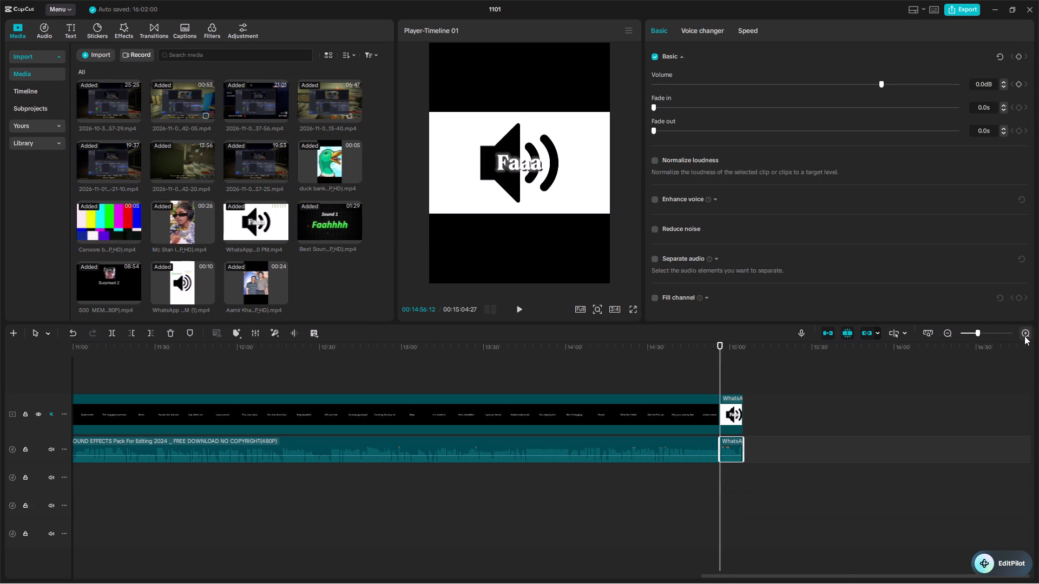
{"action": "double_click", "coordinate": [1024, 336]}
{"action": "left_click", "coordinate": [516, 310]}
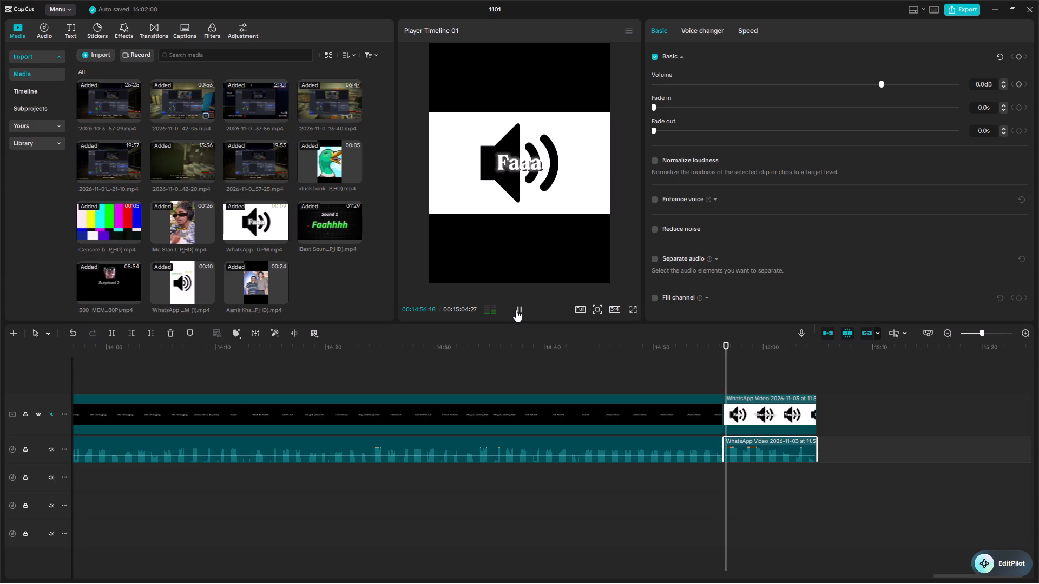
{"action": "left_click", "coordinate": [516, 310]}
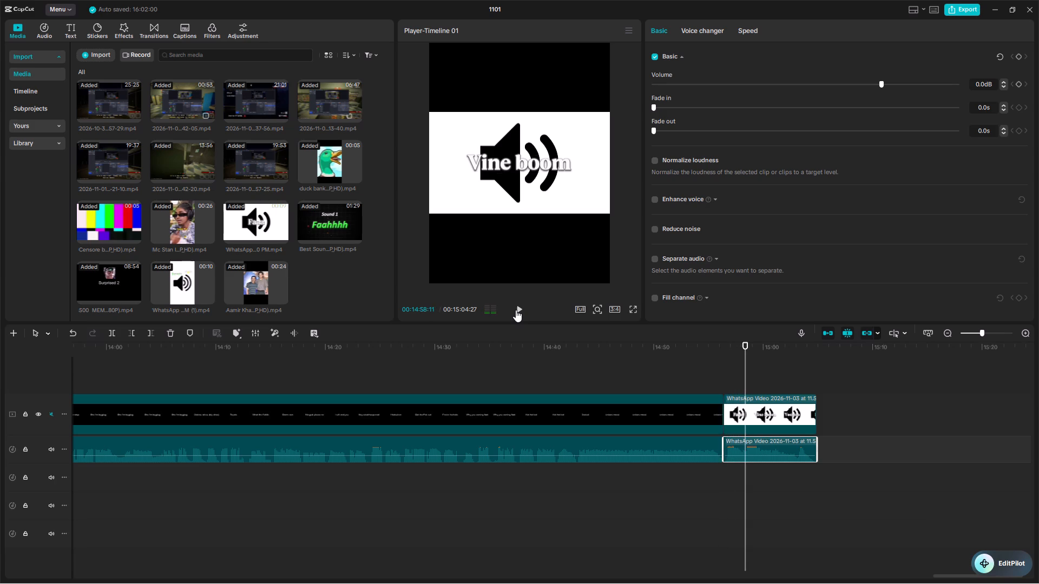
{"action": "left_click", "coordinate": [516, 310]}
{"action": "left_click", "coordinate": [516, 310]}
{"action": "left_click_drag", "start_coordinate": [752, 362], "coordinate": [750, 362]}
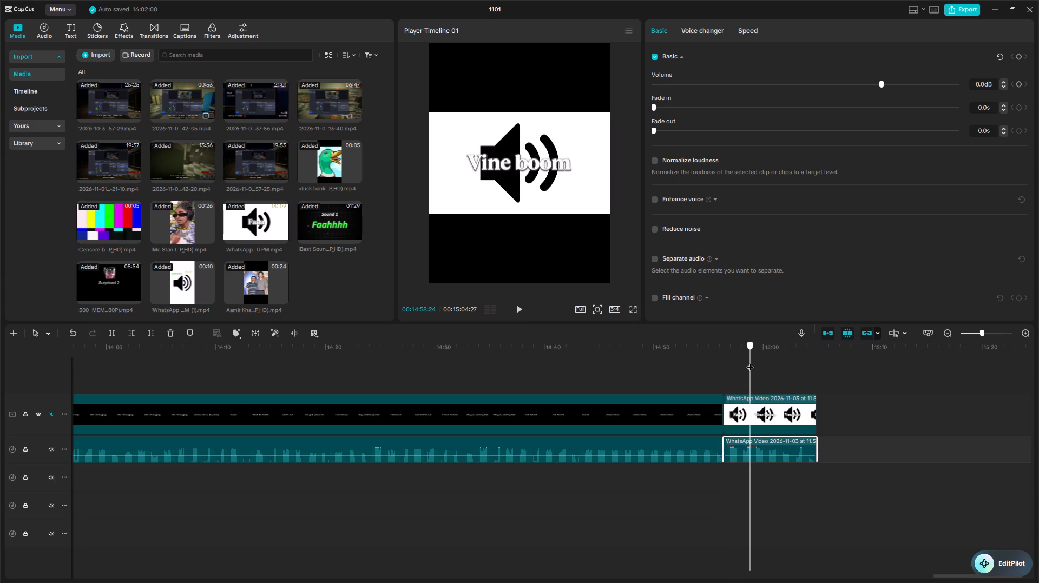
{"action": "left_click_drag", "start_coordinate": [750, 362], "coordinate": [740, 362]}
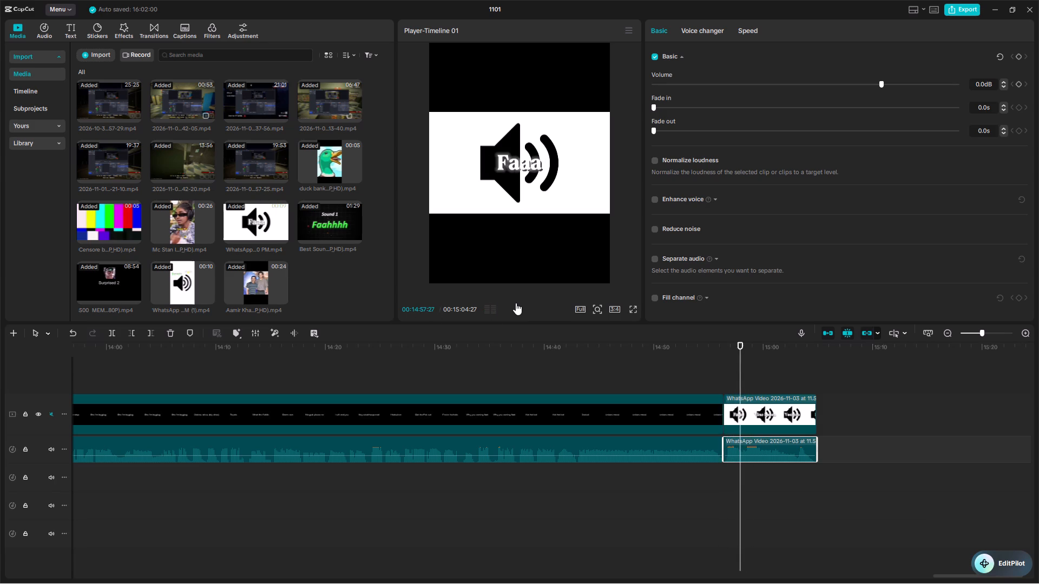
{"action": "left_click", "coordinate": [516, 303]}
{"action": "left_click", "coordinate": [516, 303]}
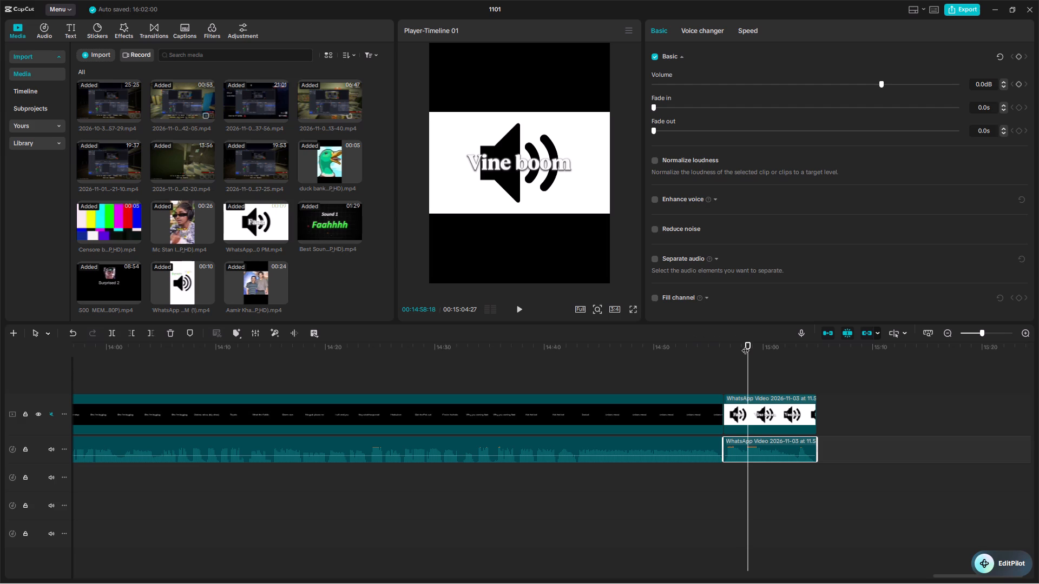
{"action": "left_click", "coordinate": [745, 345]}
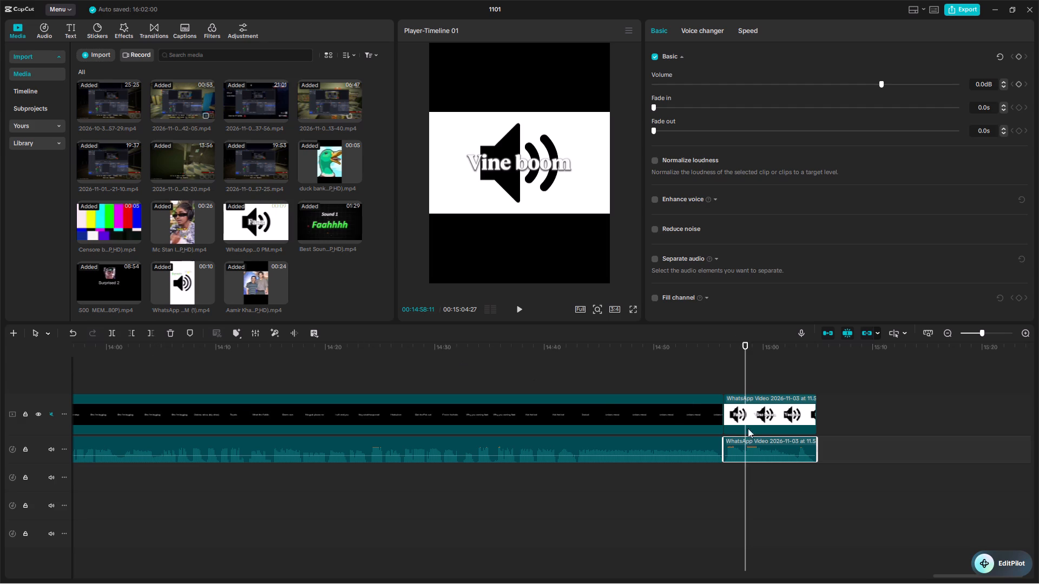
{"action": "left_click", "coordinate": [110, 332]}
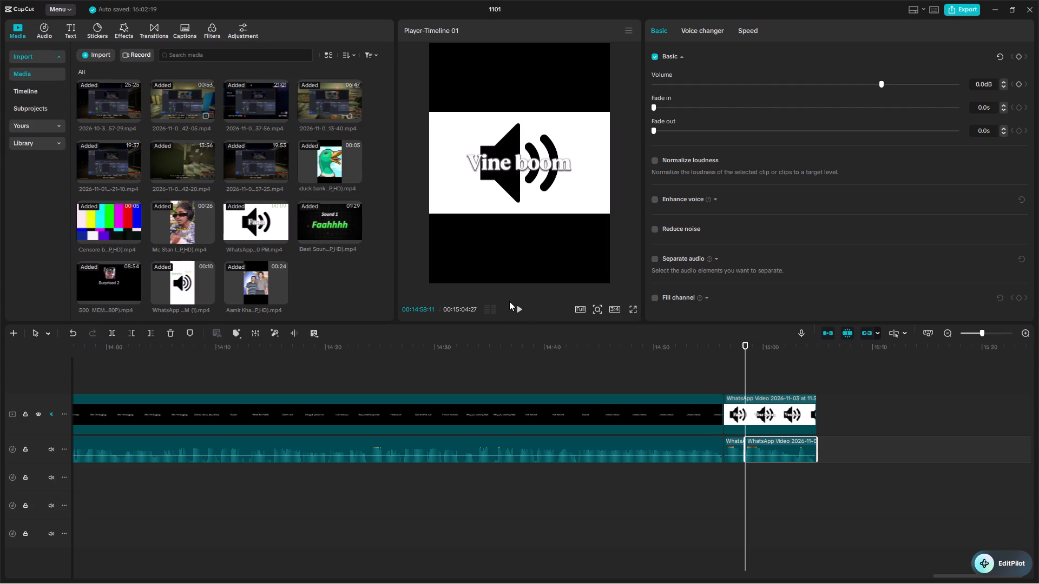
Split the remaining WhatsApp audio again at 00:14:59:21, at the "Get out" sound.
{"action": "left_click", "coordinate": [522, 306]}
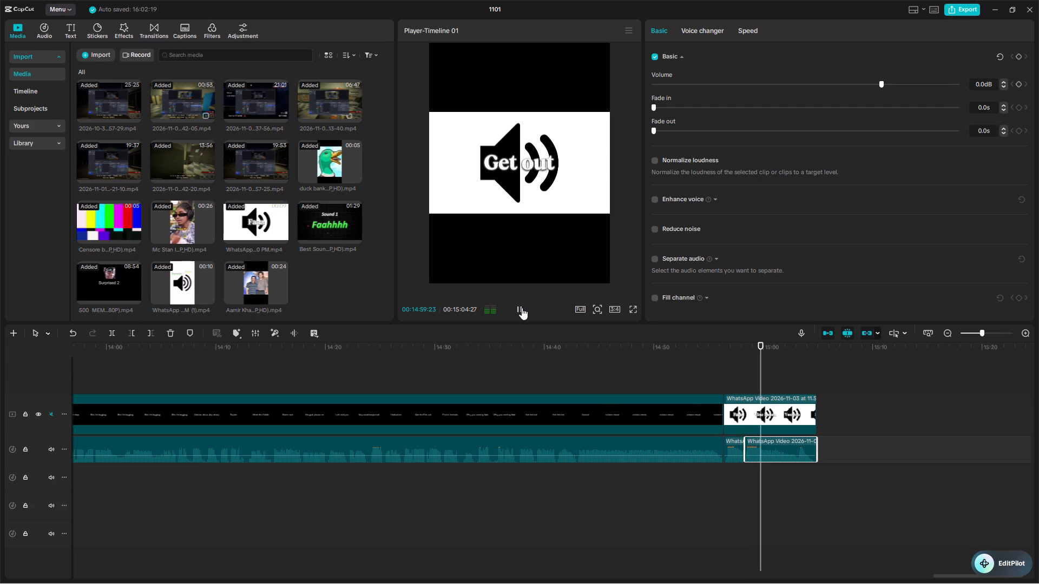
{"action": "left_click", "coordinate": [522, 308]}
{"action": "left_click", "coordinate": [760, 353]}
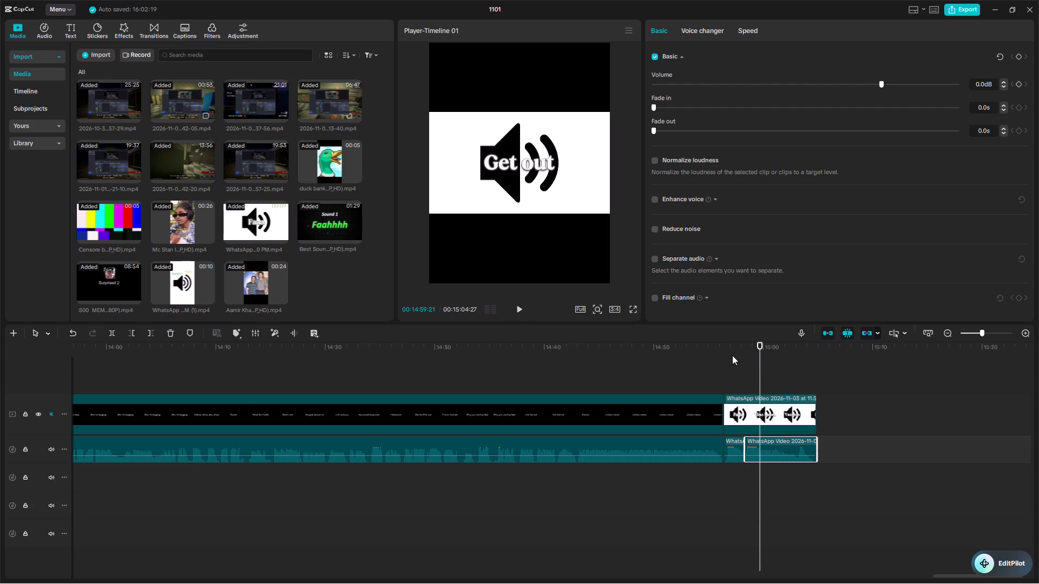
{"action": "left_click", "coordinate": [111, 331]}
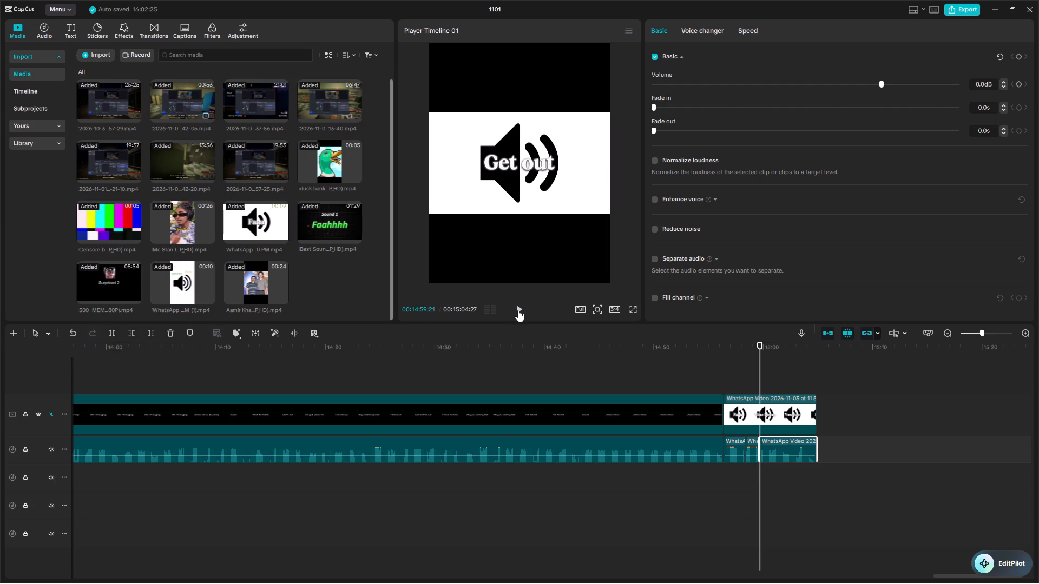
Split the remaining WhatsApp audio at 00:15:00:23, at the "Yooooo" sound.
{"action": "left_click", "coordinate": [522, 308]}
{"action": "left_click", "coordinate": [522, 308]}
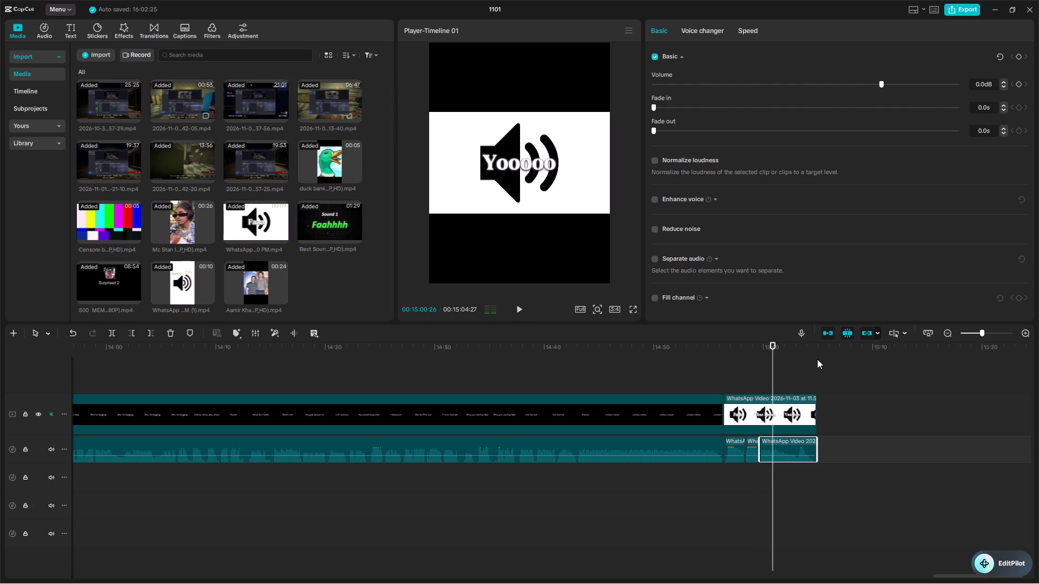
{"action": "left_click", "coordinate": [773, 350]}
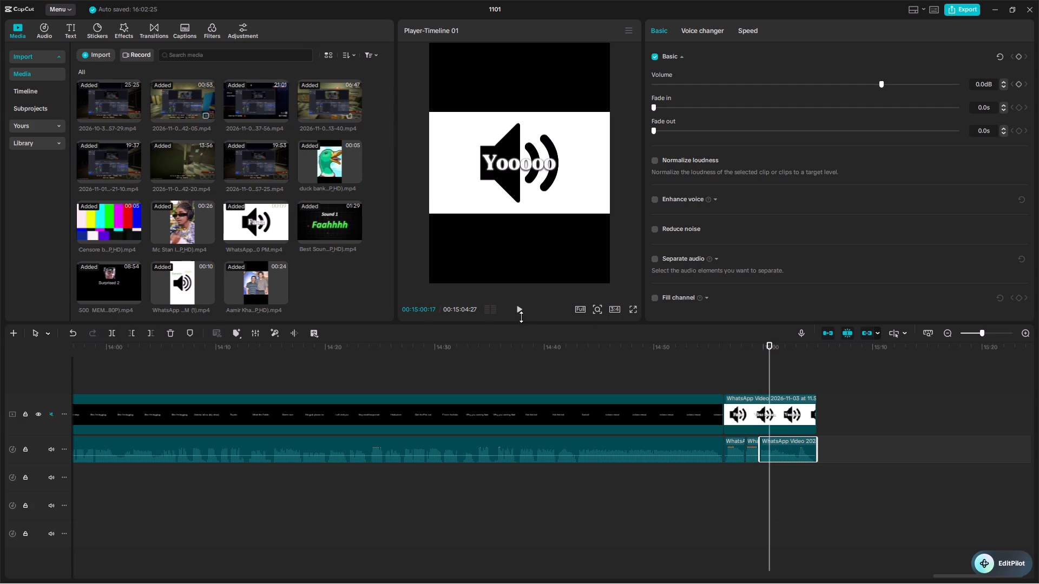
{"action": "left_click", "coordinate": [520, 315]}
{"action": "double_click", "coordinate": [520, 315]}
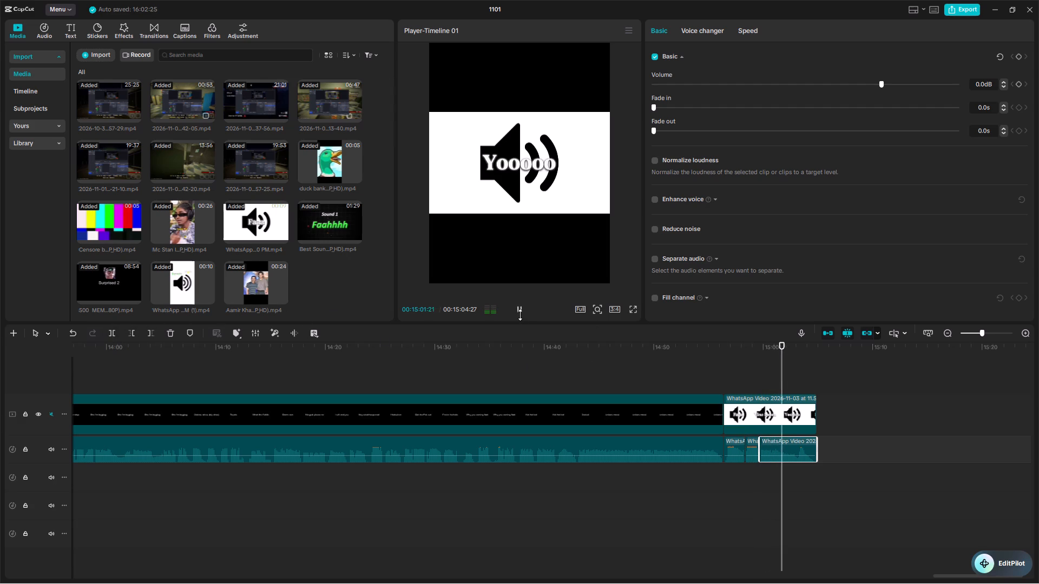
{"action": "left_click", "coordinate": [520, 315]}
{"action": "left_click_drag", "start_coordinate": [786, 354], "coordinate": [781, 354]}
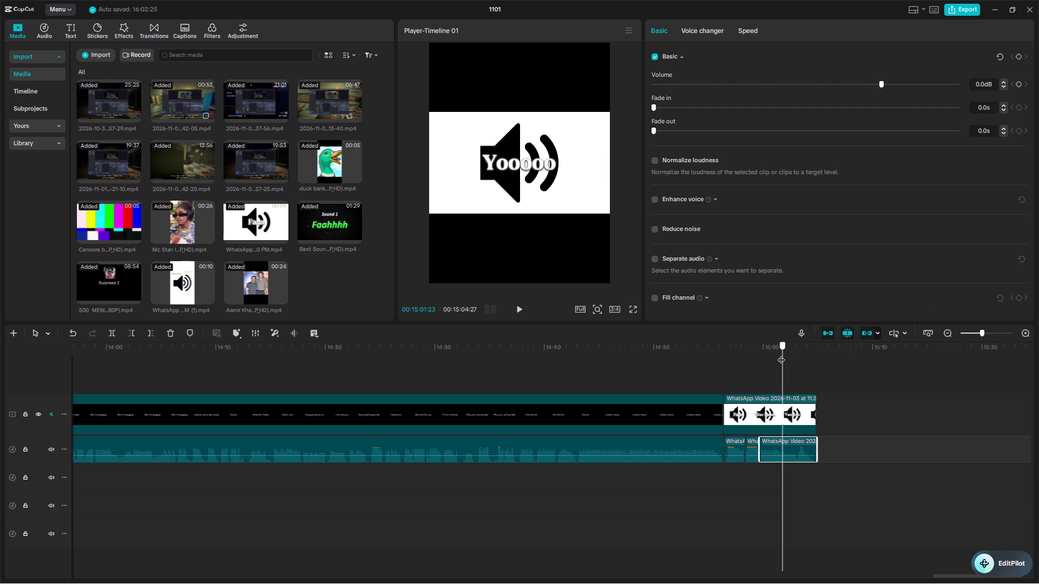
{"action": "left_click_drag", "start_coordinate": [781, 354], "coordinate": [761, 352]}
{"action": "left_click", "coordinate": [519, 309]}
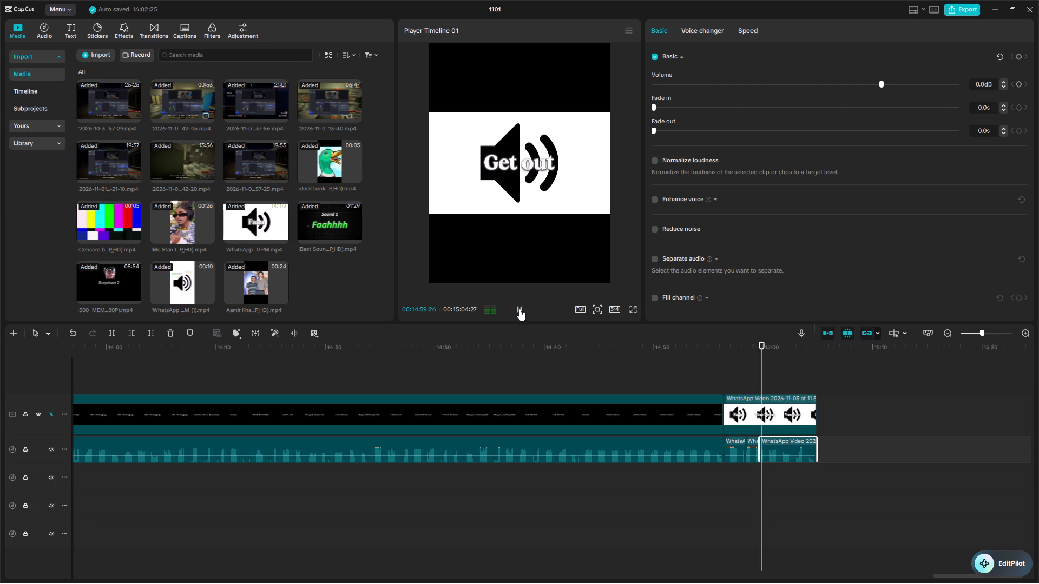
{"action": "left_click", "coordinate": [519, 309]}
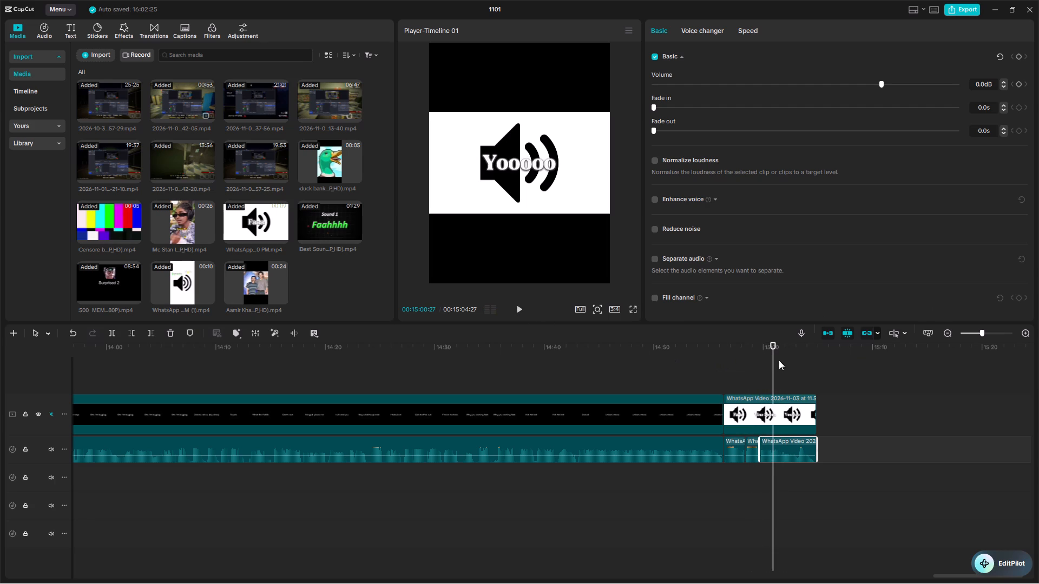
{"action": "left_click", "coordinate": [775, 359]}
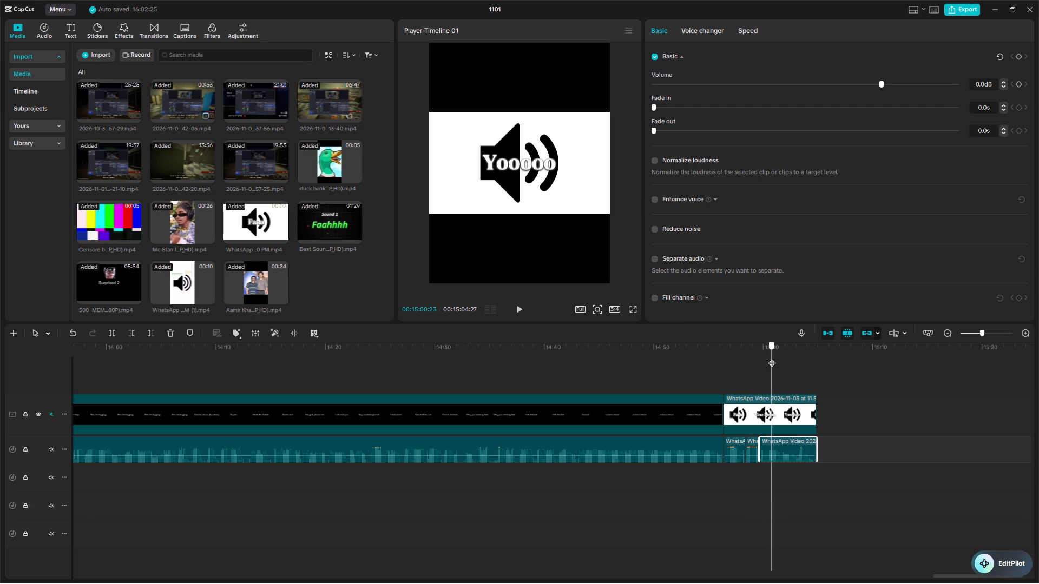
{"action": "left_click", "coordinate": [114, 333]}
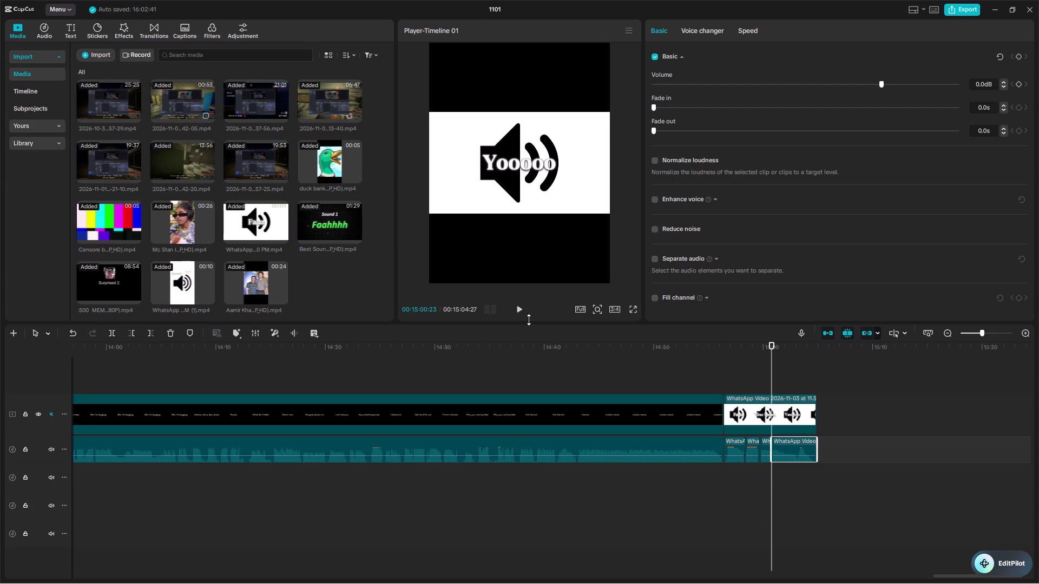
Listen to the split WhatsApp sound effects and copy the "Vine boom" audio piece.
{"action": "left_click", "coordinate": [518, 313]}
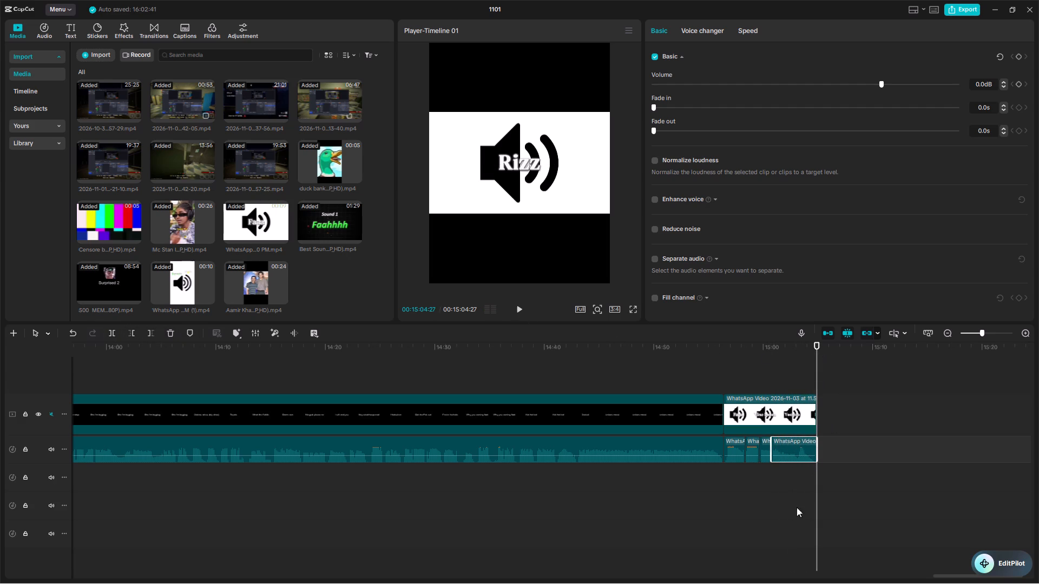
{"action": "left_click", "coordinate": [770, 519]}
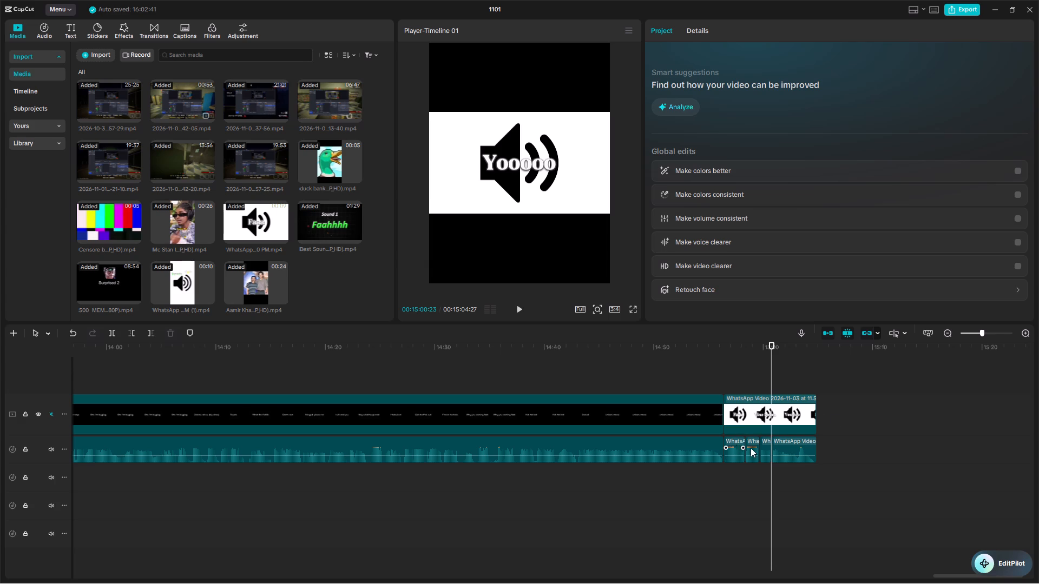
{"action": "left_click", "coordinate": [755, 460]}
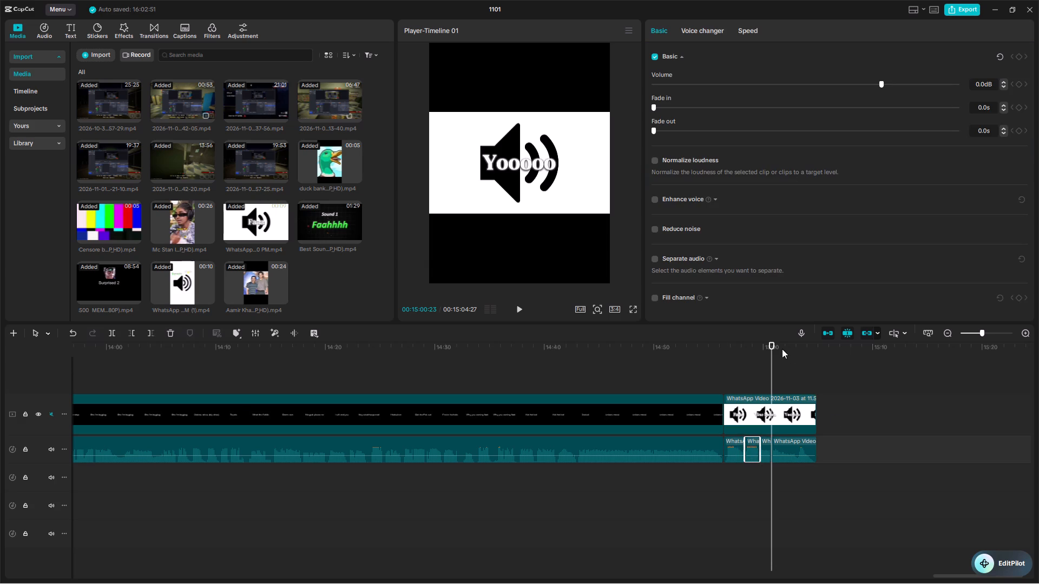
{"action": "left_click_drag", "start_coordinate": [771, 343], "coordinate": [748, 347]}
{"action": "left_click", "coordinate": [517, 306]}
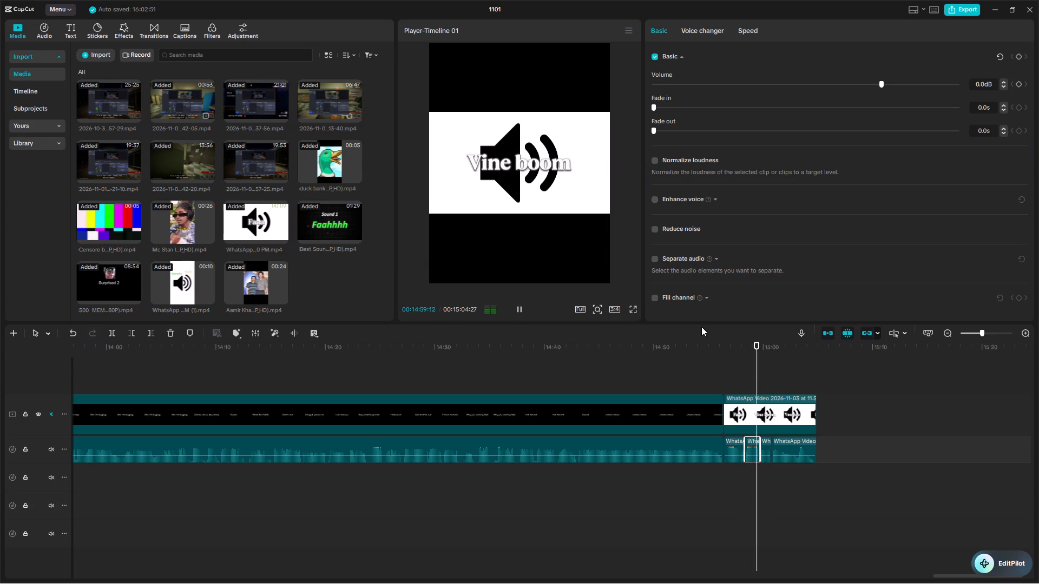
{"action": "left_click", "coordinate": [754, 454]}
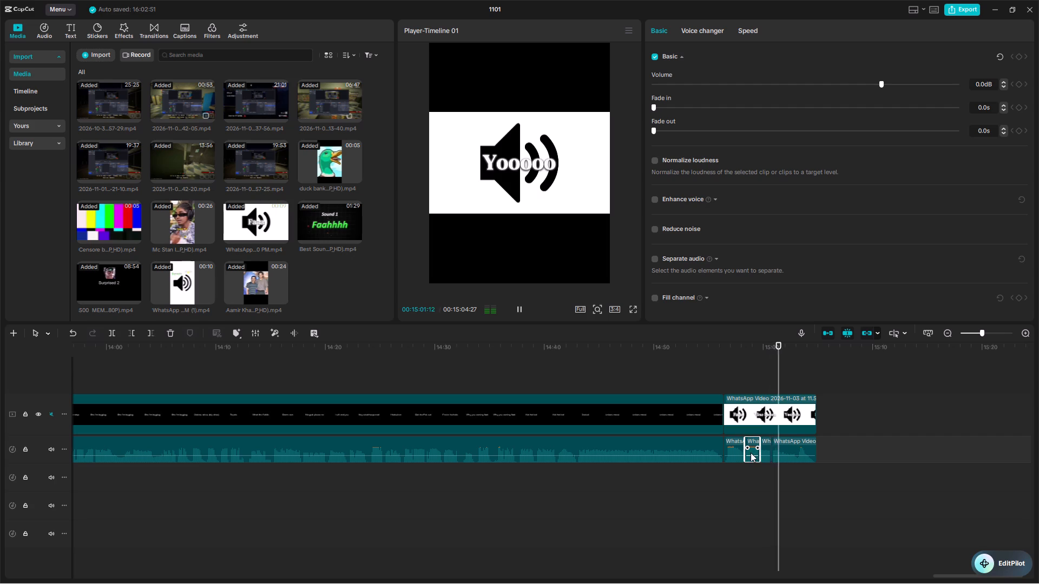
{"action": "key", "text": "ctrl+c"}
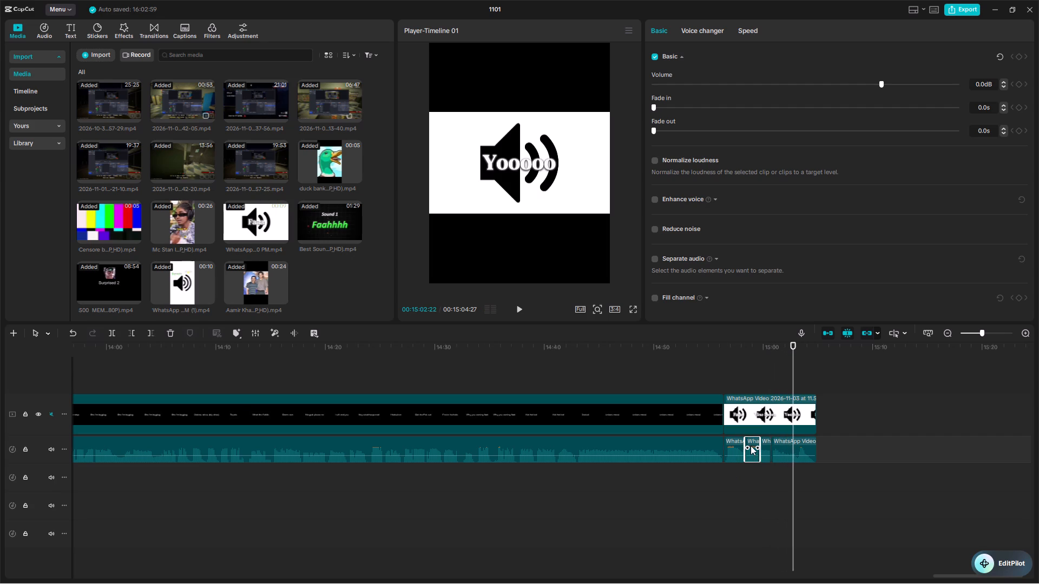
Paste the copied "Vine boom" audio at 00:01:15:16 beneath the gameplay, on the second audio track.
{"action": "left_click_drag", "start_coordinate": [793, 346], "coordinate": [234, 329]}
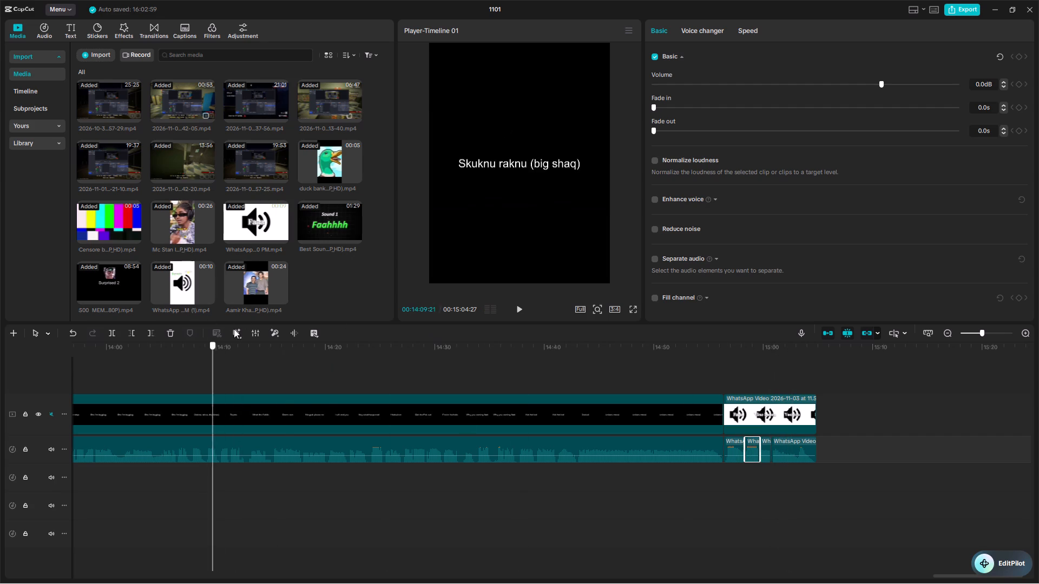
{"action": "left_click_drag", "start_coordinate": [234, 329], "coordinate": [0, 296]}
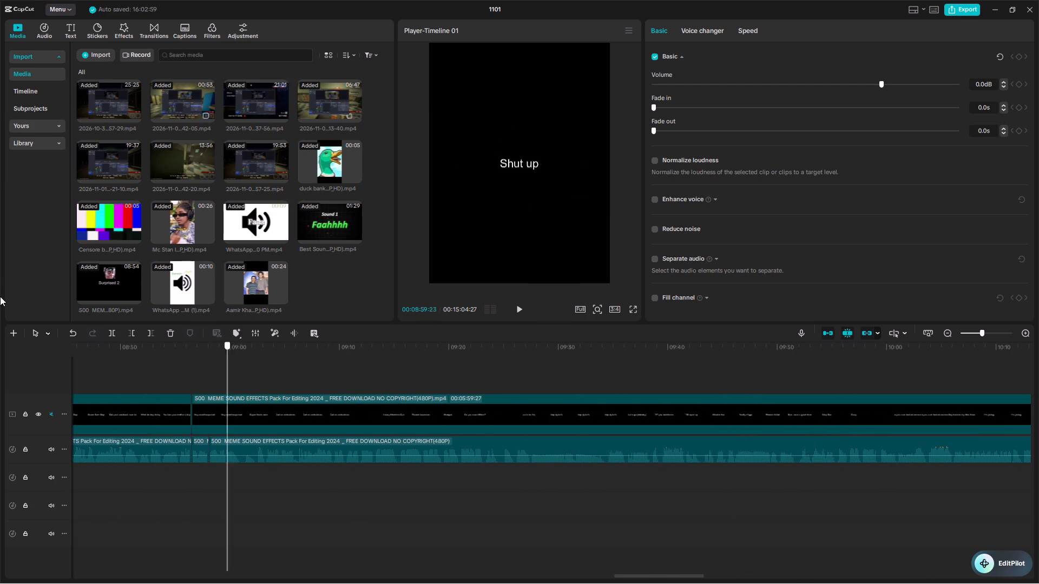
{"action": "left_click_drag", "start_coordinate": [0, 296], "coordinate": [1038, 256]}
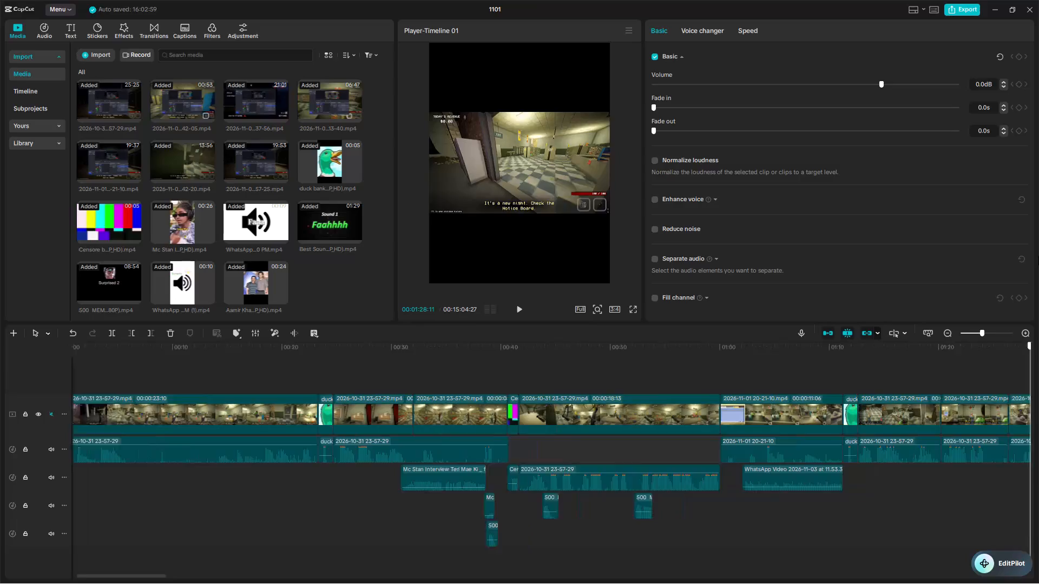
{"action": "left_click_drag", "start_coordinate": [1038, 256], "coordinate": [925, 243]}
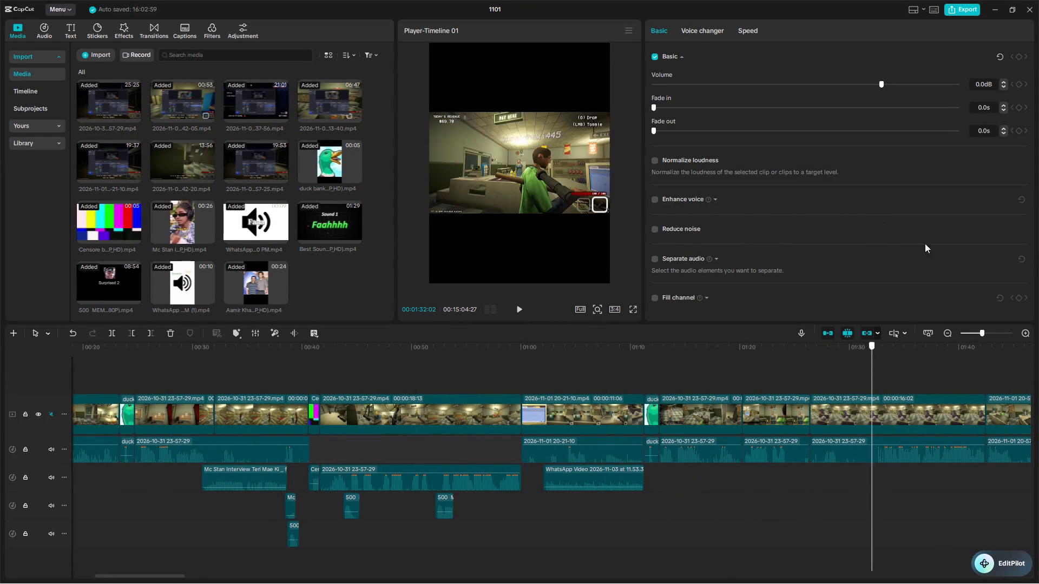
{"action": "left_click_drag", "start_coordinate": [925, 243], "coordinate": [673, 296]}
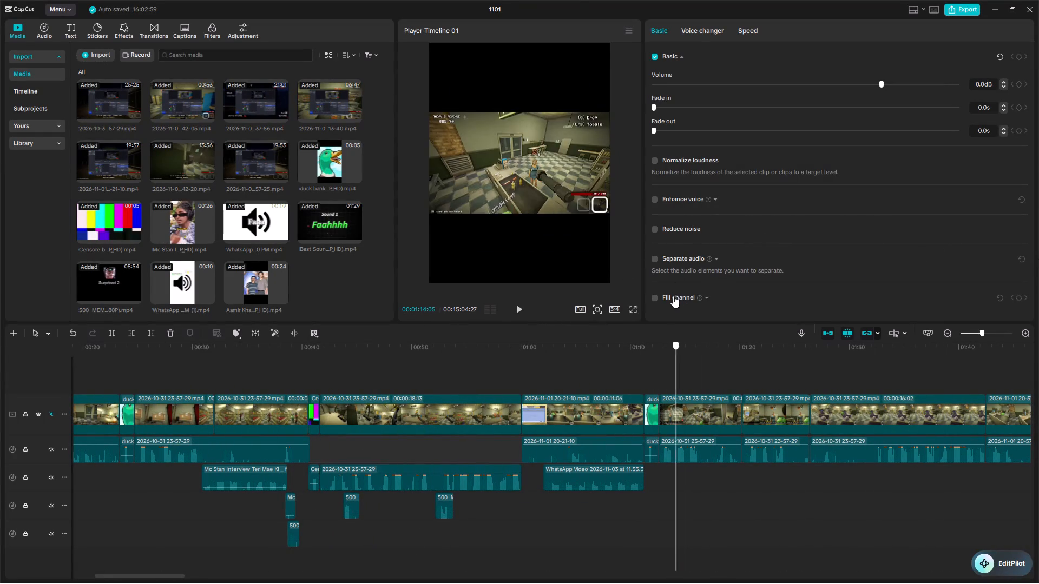
{"action": "left_click_drag", "start_coordinate": [673, 296], "coordinate": [621, 300]}
{"action": "left_click", "coordinate": [524, 306]}
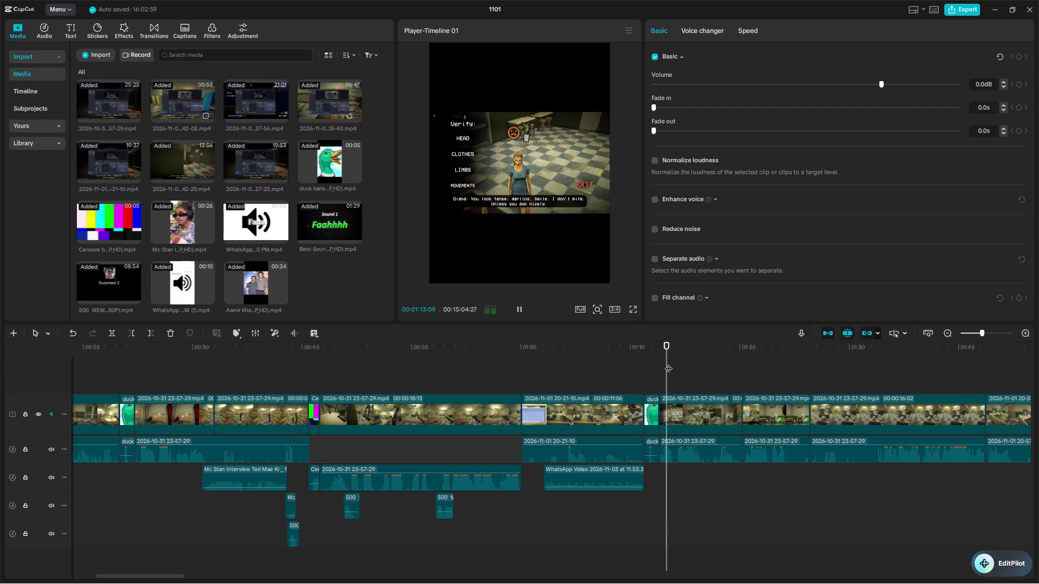
{"action": "left_click", "coordinate": [691, 483]}
{"action": "key", "text": "ctrl+v"}
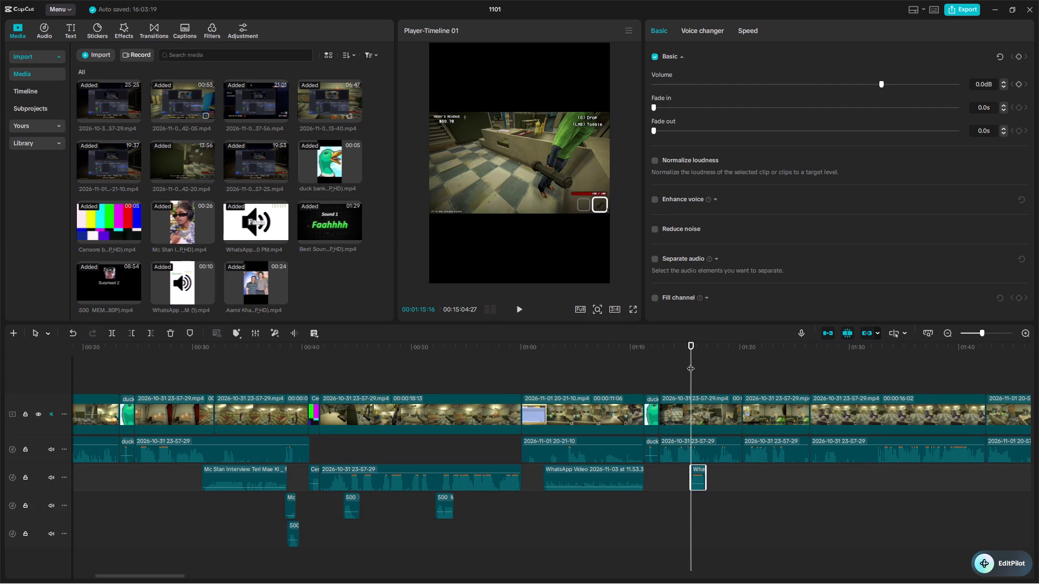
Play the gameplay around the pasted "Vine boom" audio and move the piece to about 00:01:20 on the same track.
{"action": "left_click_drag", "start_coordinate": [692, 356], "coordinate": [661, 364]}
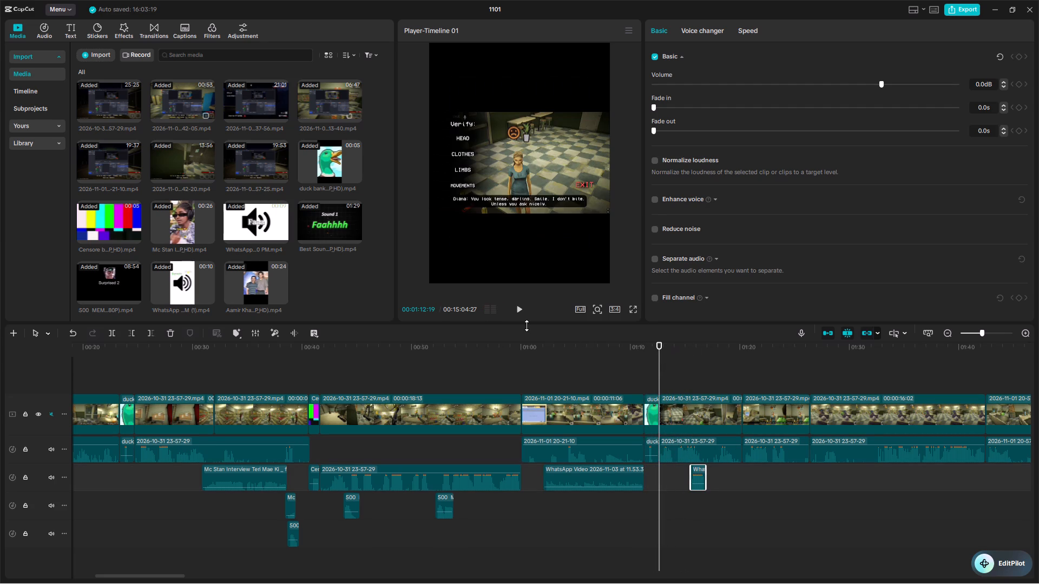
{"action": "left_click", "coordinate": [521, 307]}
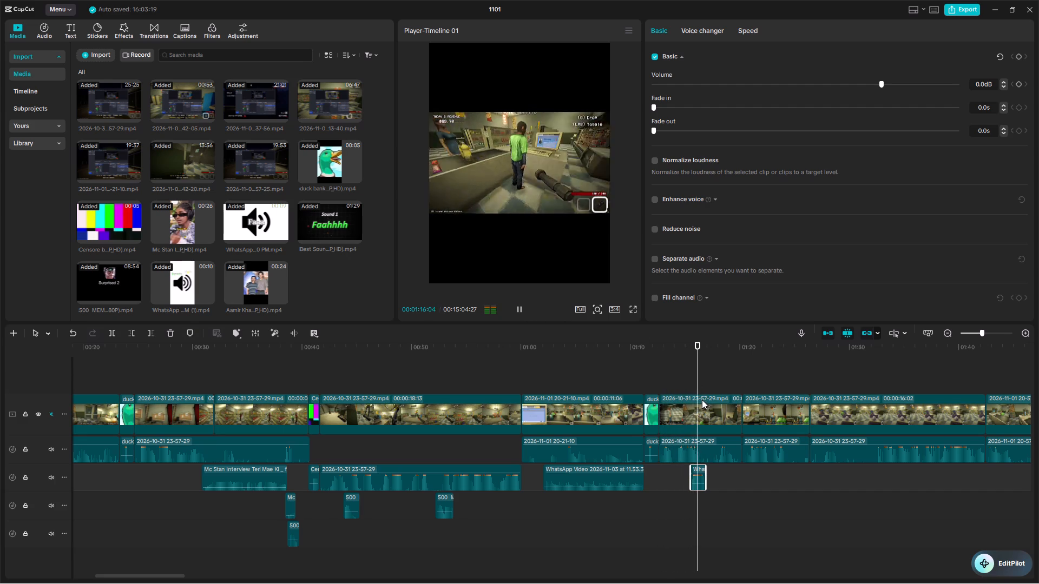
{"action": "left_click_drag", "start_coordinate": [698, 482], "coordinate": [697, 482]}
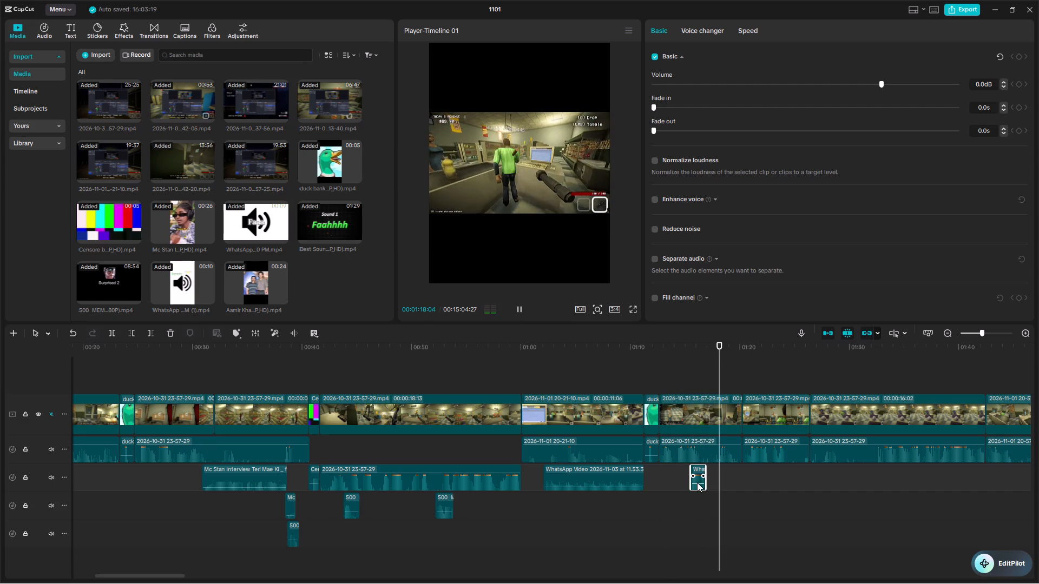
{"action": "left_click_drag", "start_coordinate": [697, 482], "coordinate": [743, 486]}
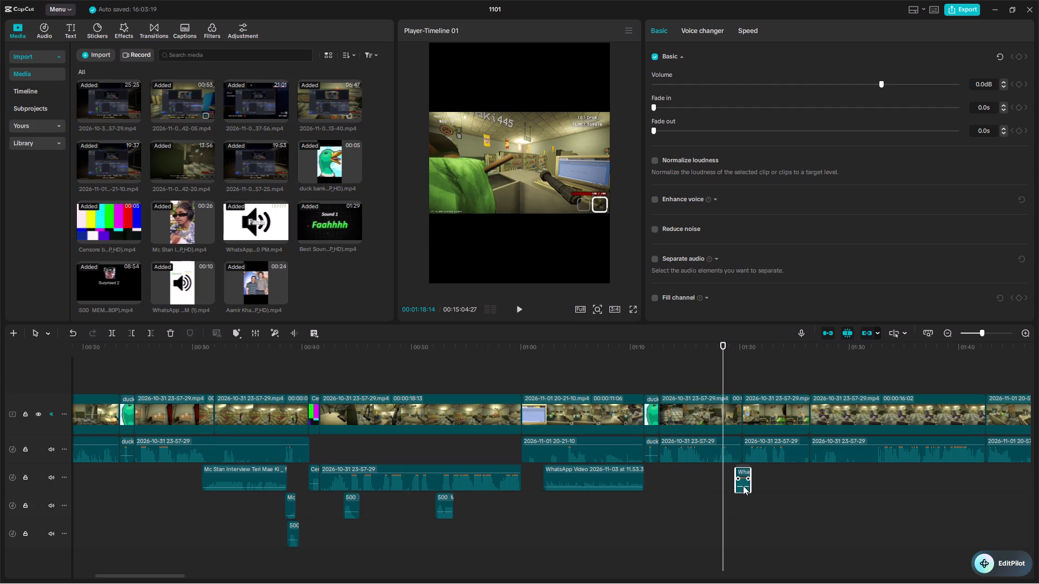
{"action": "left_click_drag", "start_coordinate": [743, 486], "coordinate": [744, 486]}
Move the "Vine boom" audio to 00:01:59:18, just after the Aamir Khan audio, and play back its placement.
{"action": "left_click", "coordinate": [521, 309]}
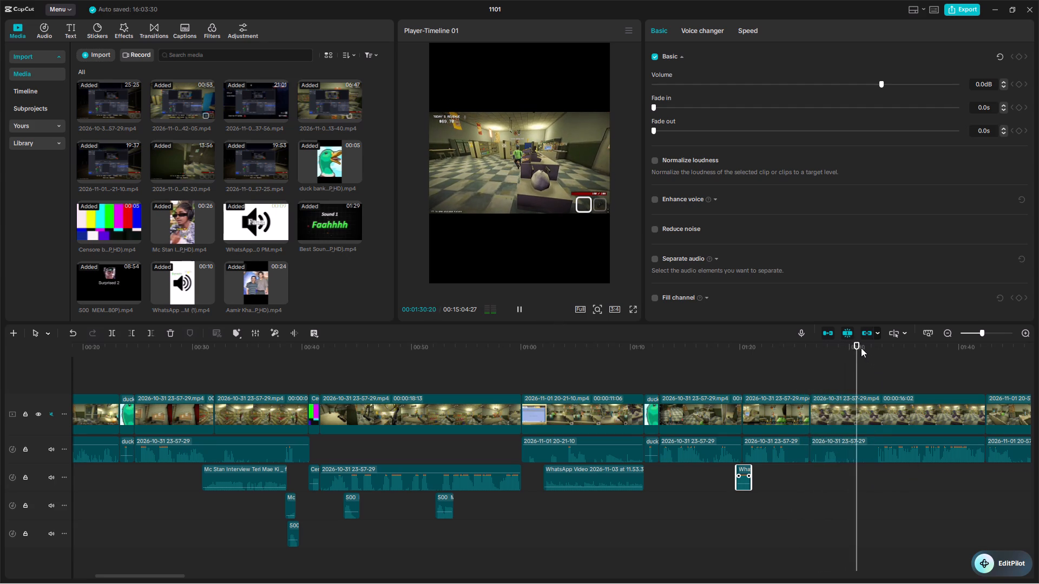
{"action": "left_click_drag", "start_coordinate": [859, 347], "coordinate": [908, 357]}
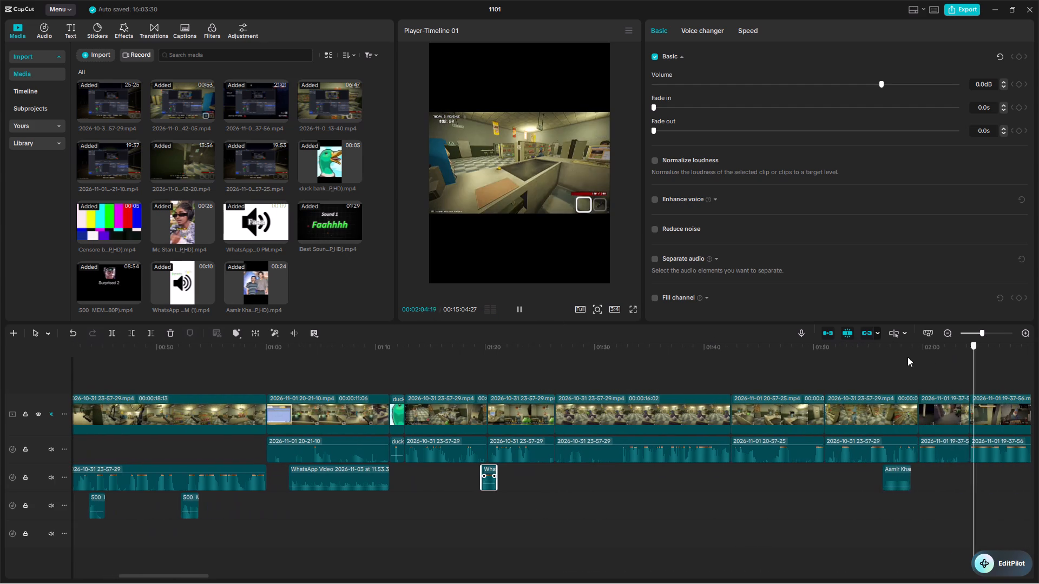
{"action": "left_click_drag", "start_coordinate": [908, 357], "coordinate": [829, 362]}
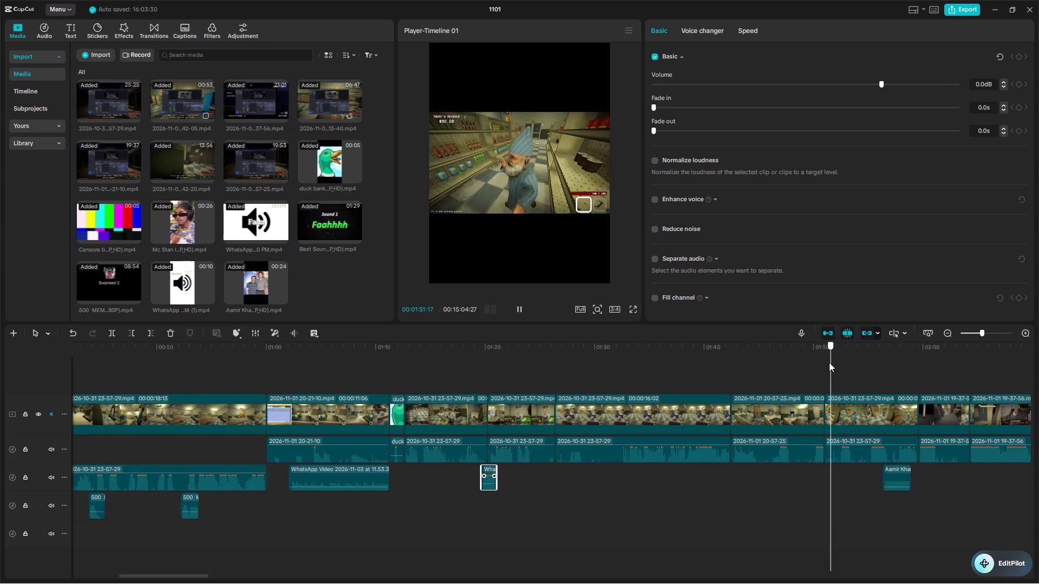
{"action": "left_click_drag", "start_coordinate": [829, 362], "coordinate": [916, 361]}
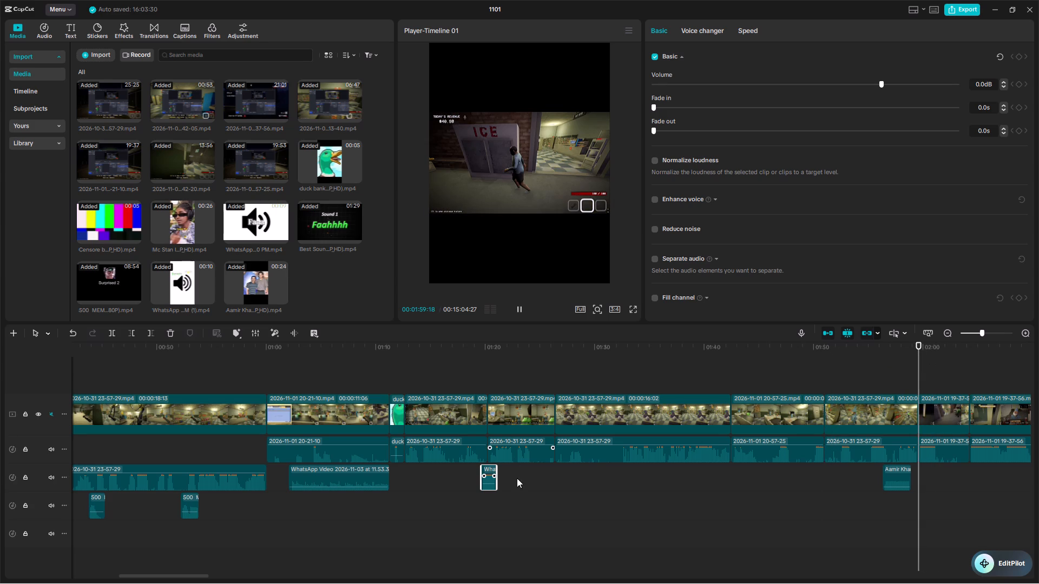
{"action": "left_click_drag", "start_coordinate": [489, 480], "coordinate": [922, 485]}
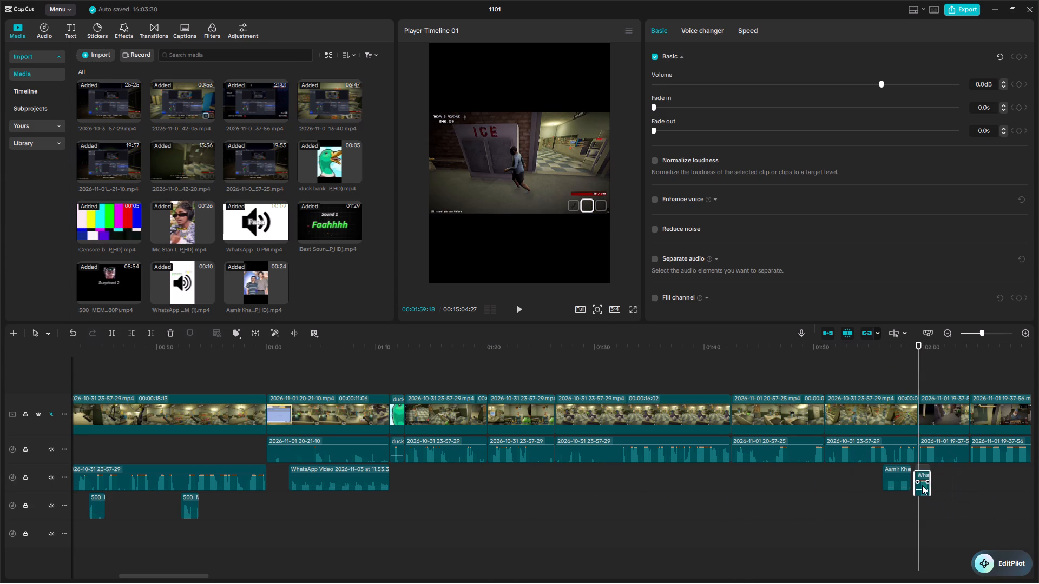
{"action": "left_click_drag", "start_coordinate": [922, 485], "coordinate": [932, 482]}
{"action": "left_click", "coordinate": [524, 312]}
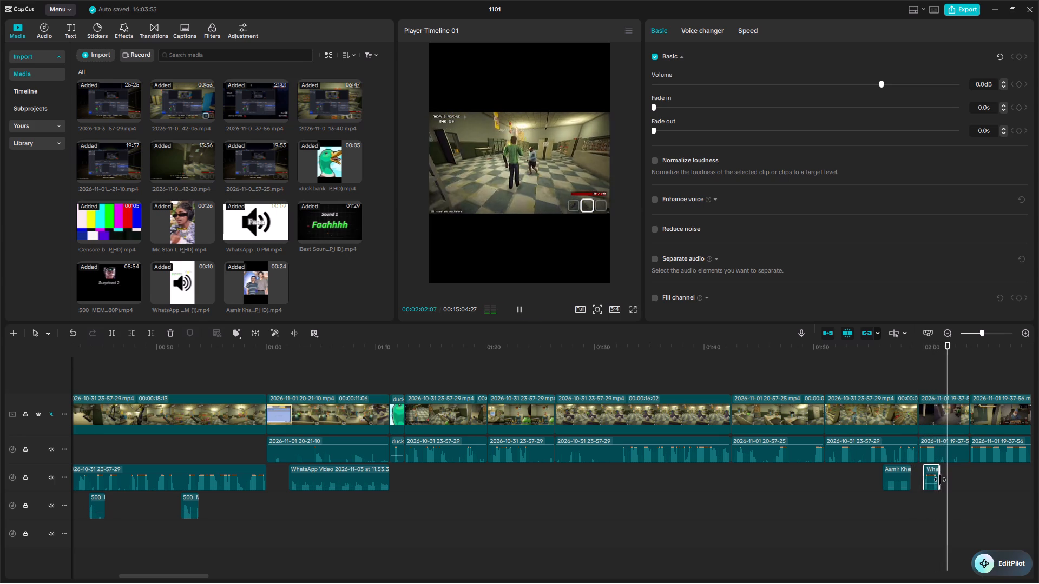
{"action": "left_click_drag", "start_coordinate": [932, 477], "coordinate": [924, 476]}
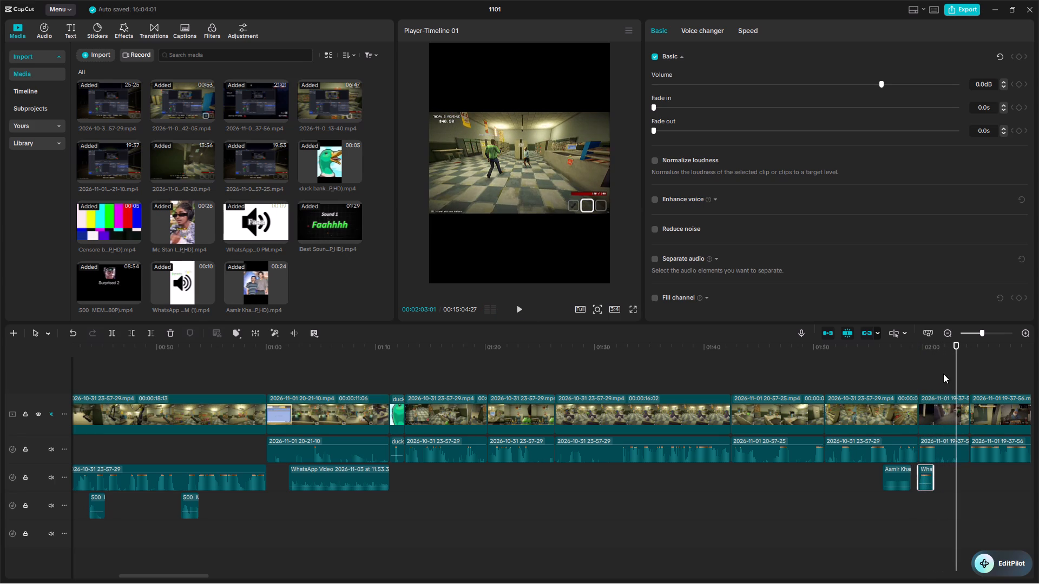
{"action": "left_click_drag", "start_coordinate": [955, 359], "coordinate": [919, 364]}
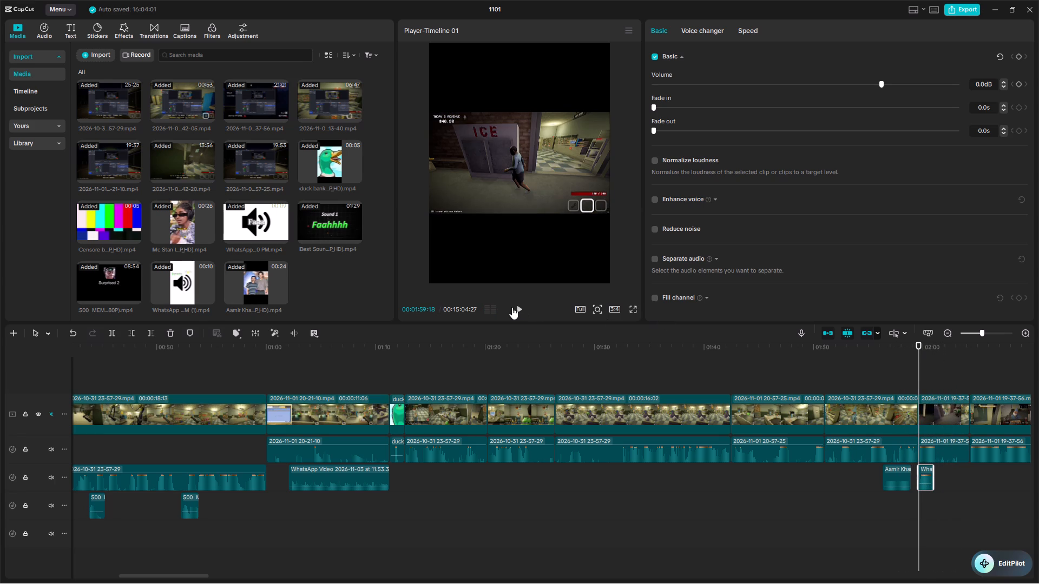
{"action": "left_click", "coordinate": [519, 309]}
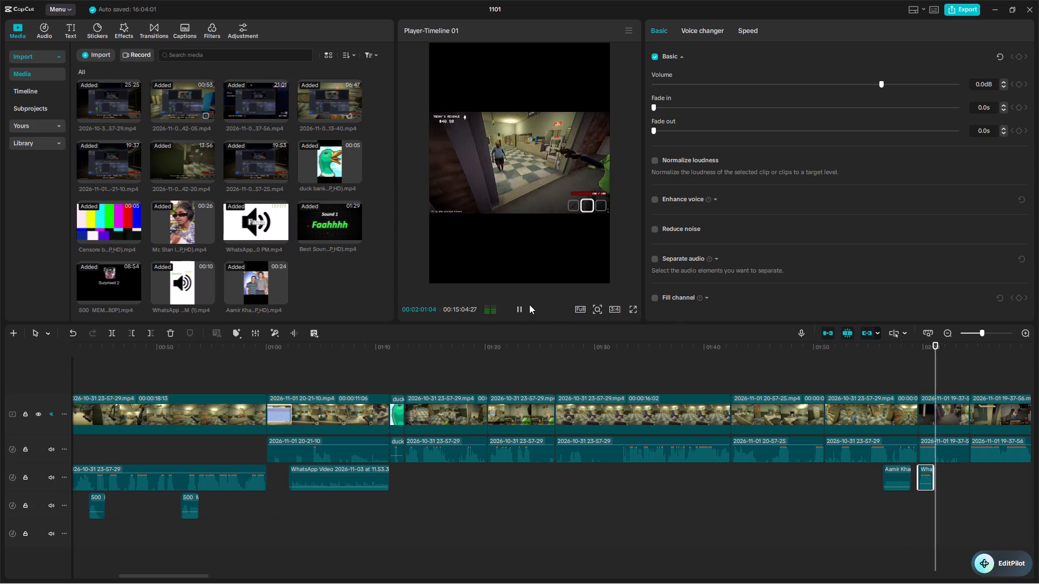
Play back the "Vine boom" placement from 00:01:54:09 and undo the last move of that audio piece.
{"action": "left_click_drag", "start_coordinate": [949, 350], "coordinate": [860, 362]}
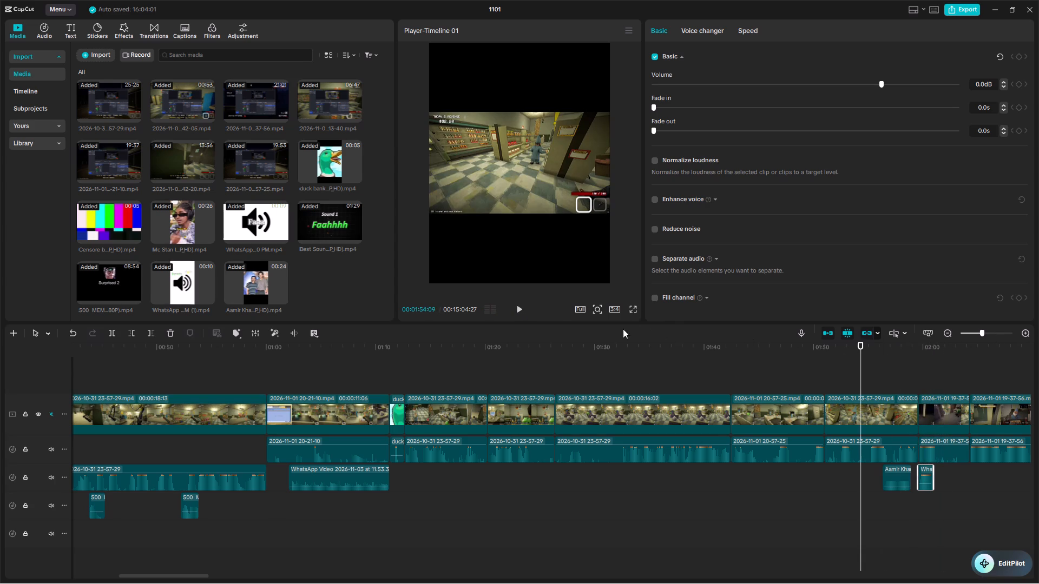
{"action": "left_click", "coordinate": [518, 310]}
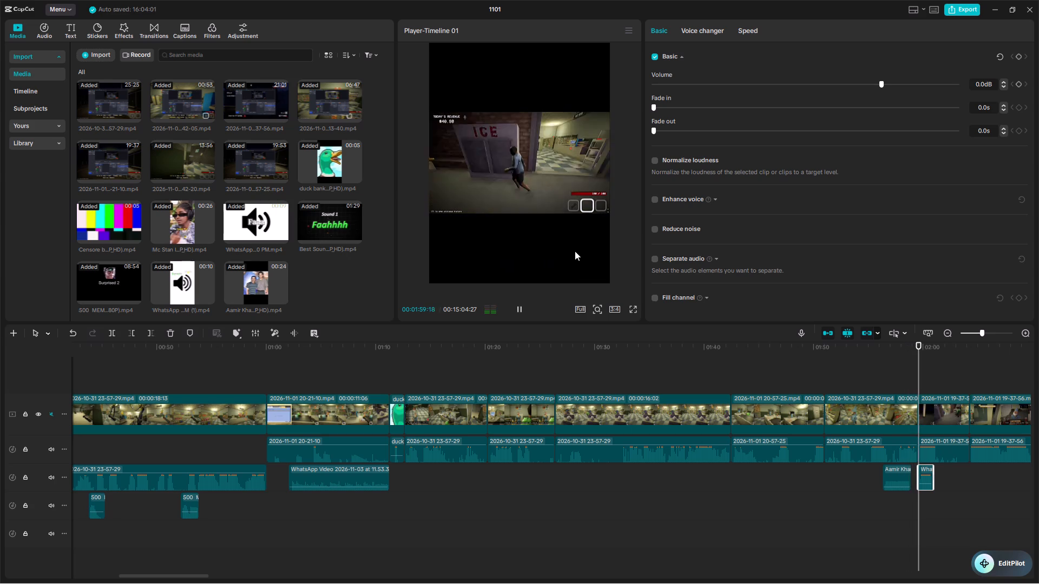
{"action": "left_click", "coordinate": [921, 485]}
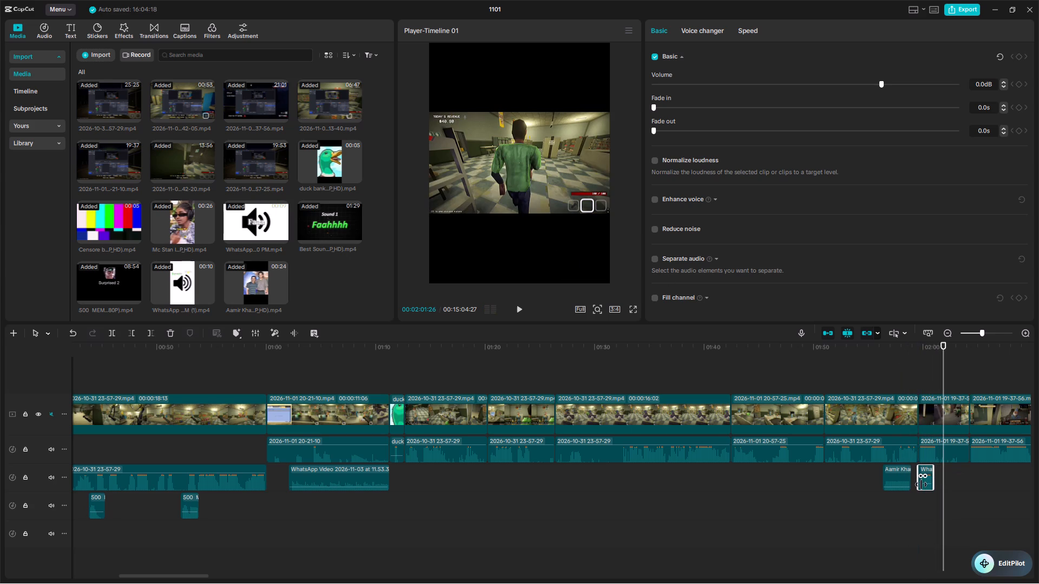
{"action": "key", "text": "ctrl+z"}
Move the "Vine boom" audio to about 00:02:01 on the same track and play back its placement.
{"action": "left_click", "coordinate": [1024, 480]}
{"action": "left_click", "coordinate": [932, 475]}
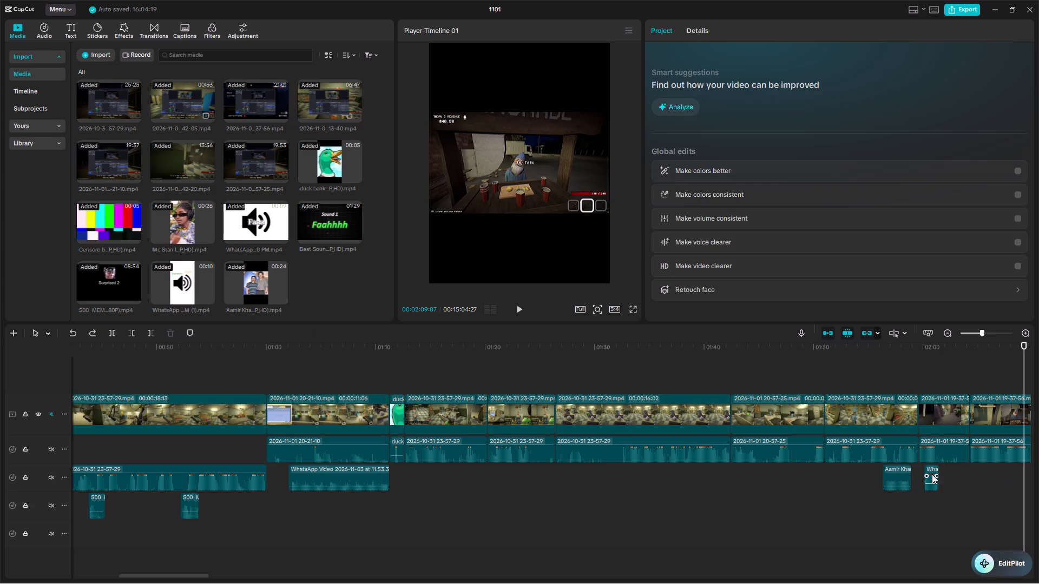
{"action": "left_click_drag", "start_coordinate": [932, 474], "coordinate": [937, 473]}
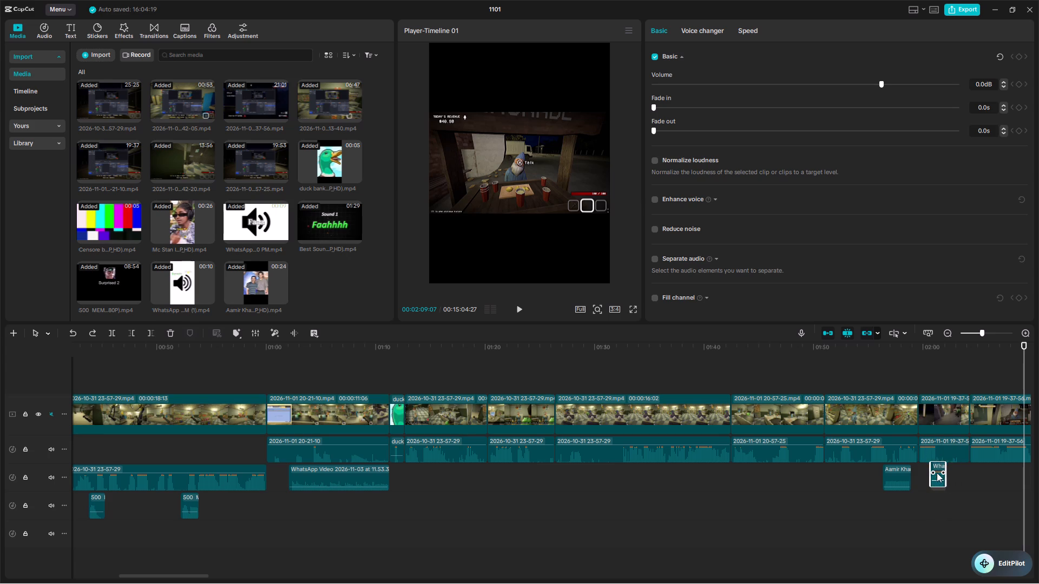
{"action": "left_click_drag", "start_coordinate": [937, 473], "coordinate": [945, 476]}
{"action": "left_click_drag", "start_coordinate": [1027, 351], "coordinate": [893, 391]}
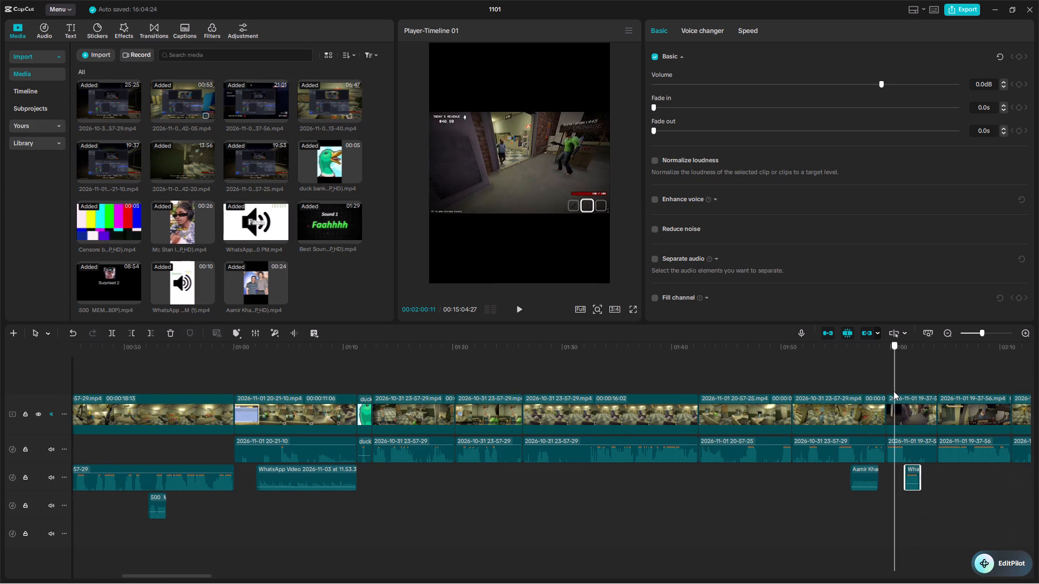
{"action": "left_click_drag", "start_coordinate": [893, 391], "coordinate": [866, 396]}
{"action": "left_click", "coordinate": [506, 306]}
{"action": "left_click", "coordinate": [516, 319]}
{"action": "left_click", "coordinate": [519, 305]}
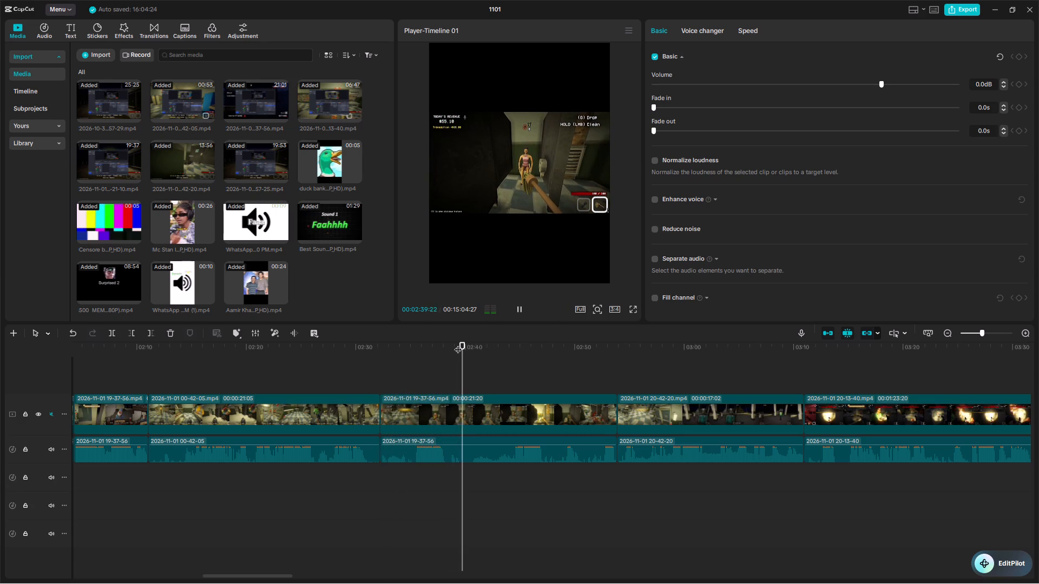
{"action": "left_click_drag", "start_coordinate": [463, 343], "coordinate": [654, 349]}
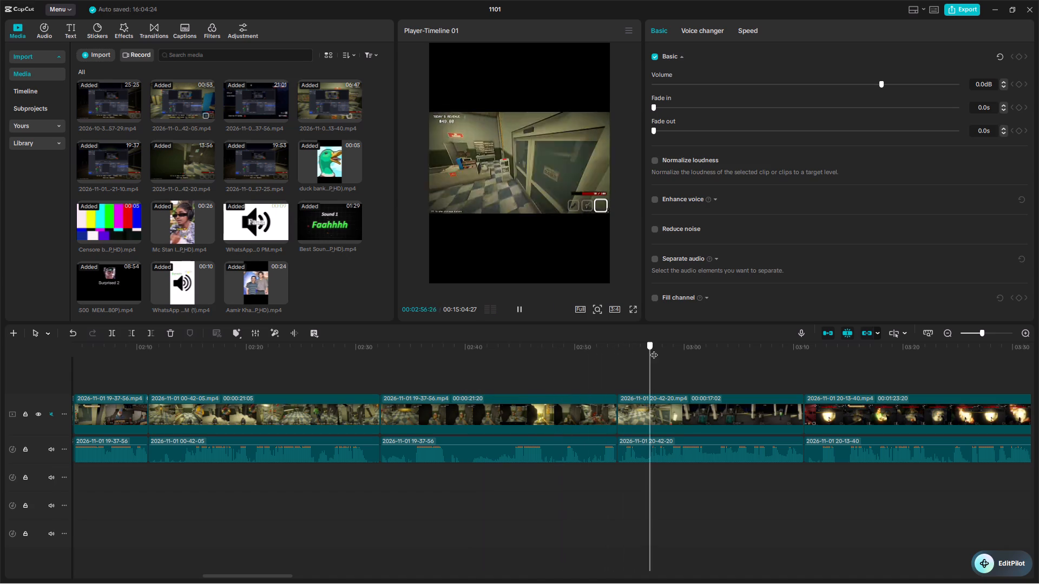
{"action": "left_click_drag", "start_coordinate": [654, 349], "coordinate": [609, 354]}
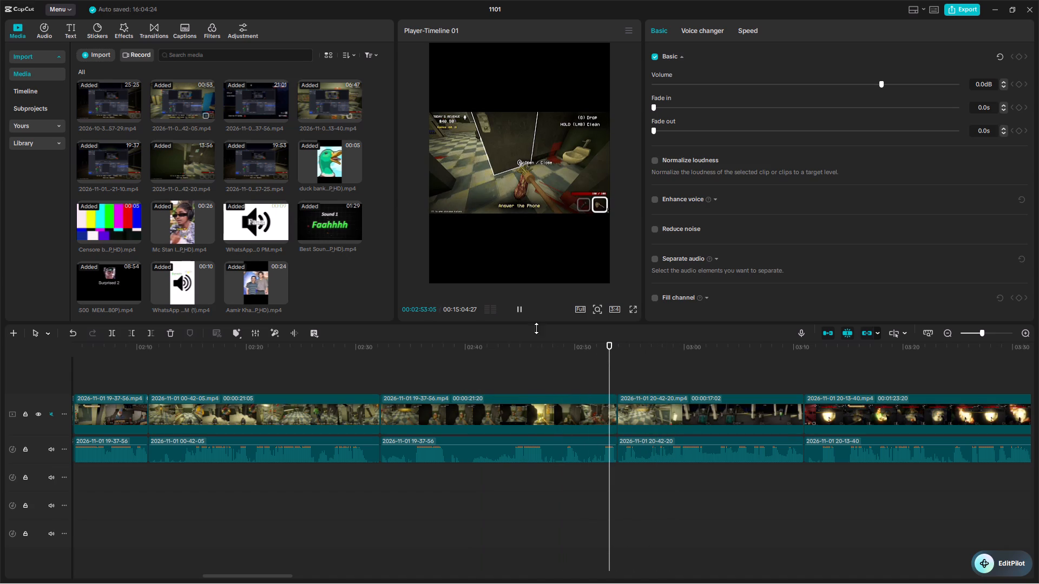
{"action": "left_click", "coordinate": [517, 303]}
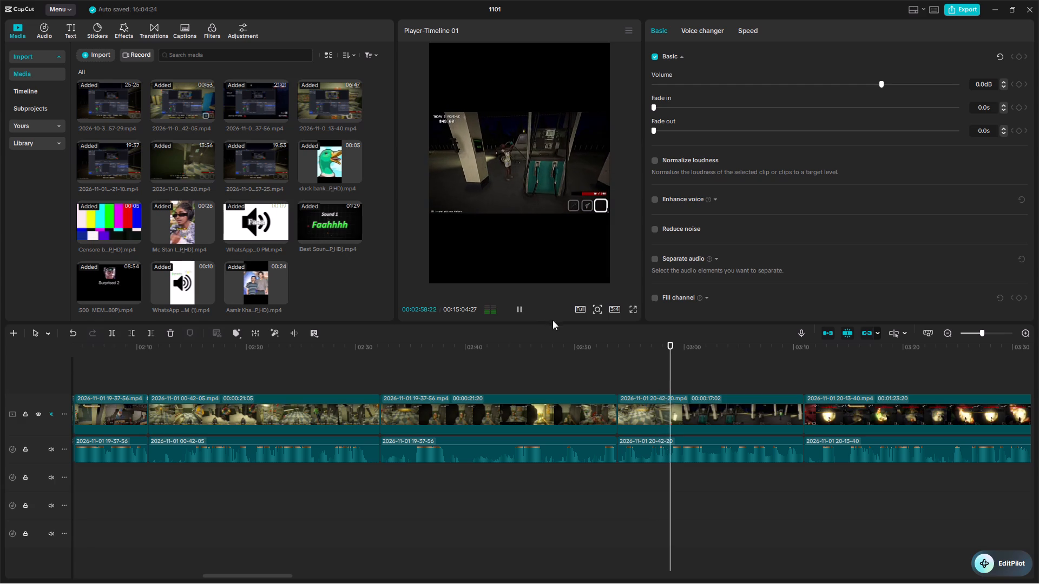
{"action": "left_click", "coordinate": [519, 311]}
{"action": "left_click_drag", "start_coordinate": [675, 344], "coordinate": [1038, 420]}
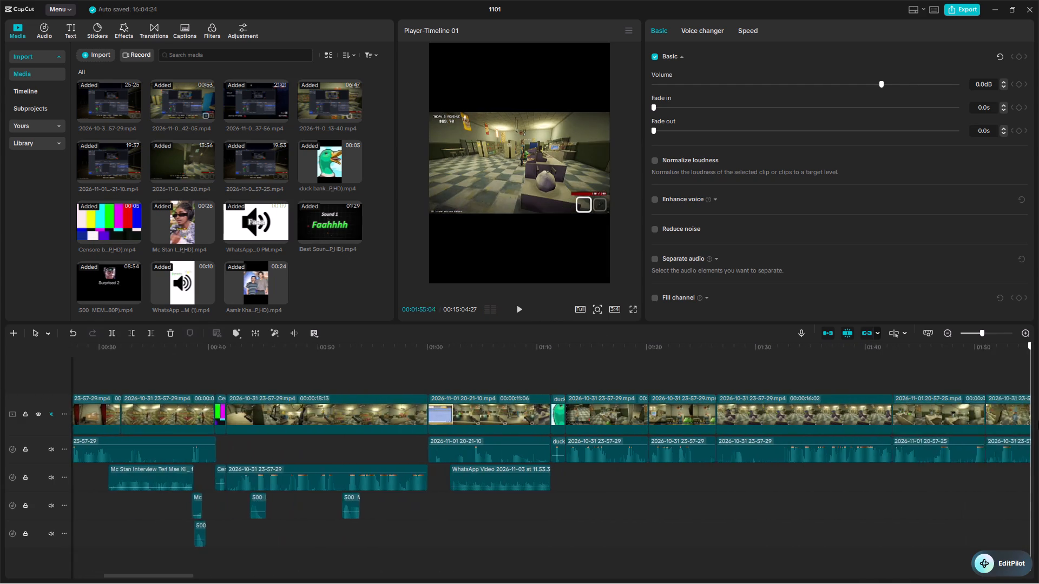
{"action": "left_click_drag", "start_coordinate": [1038, 420], "coordinate": [882, 434]}
{"action": "left_click", "coordinate": [771, 475]}
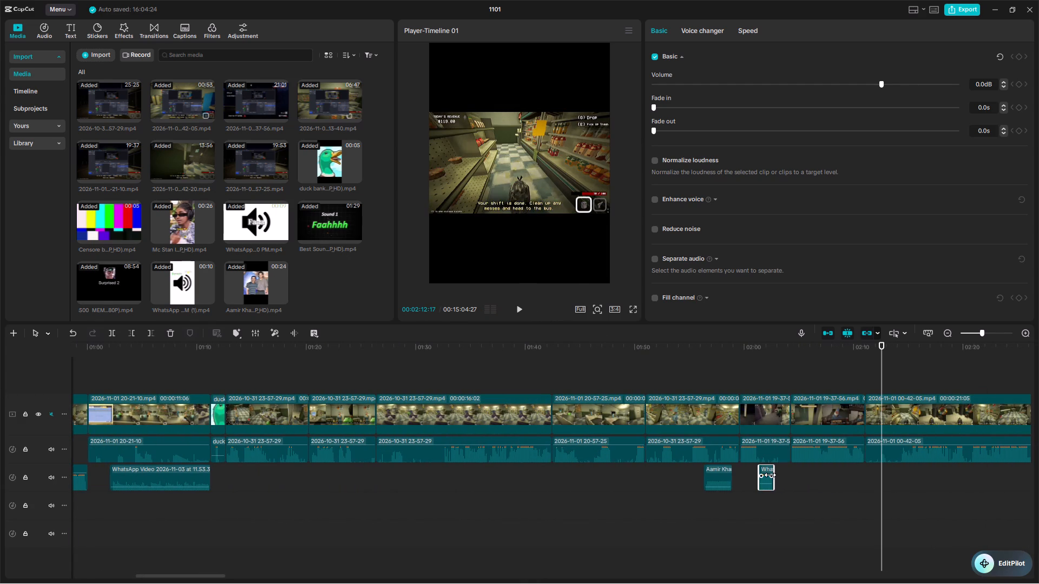
{"action": "key", "text": "ctrl+x"}
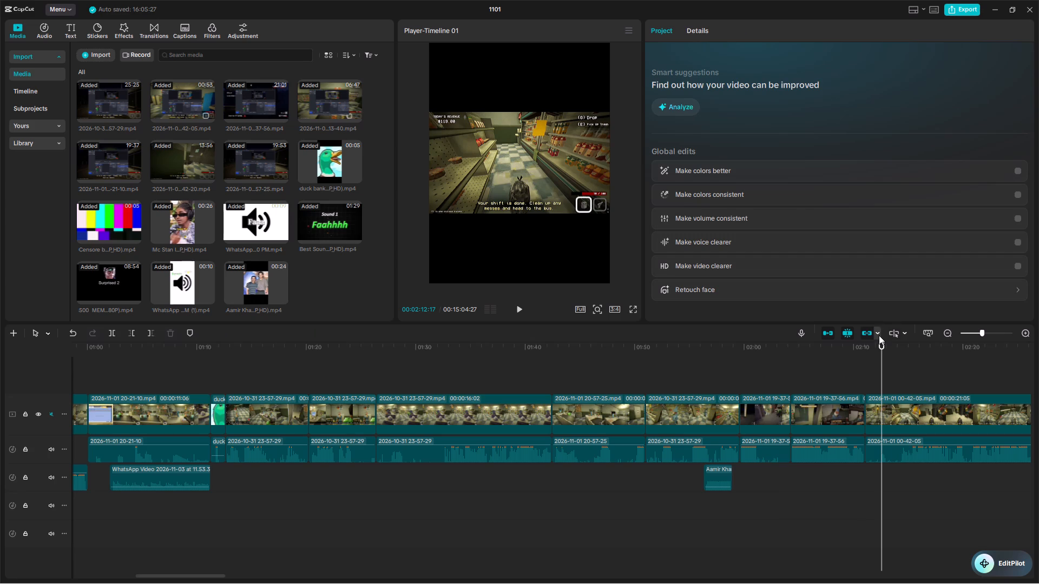
{"action": "left_click_drag", "start_coordinate": [879, 346], "coordinate": [1038, 335]}
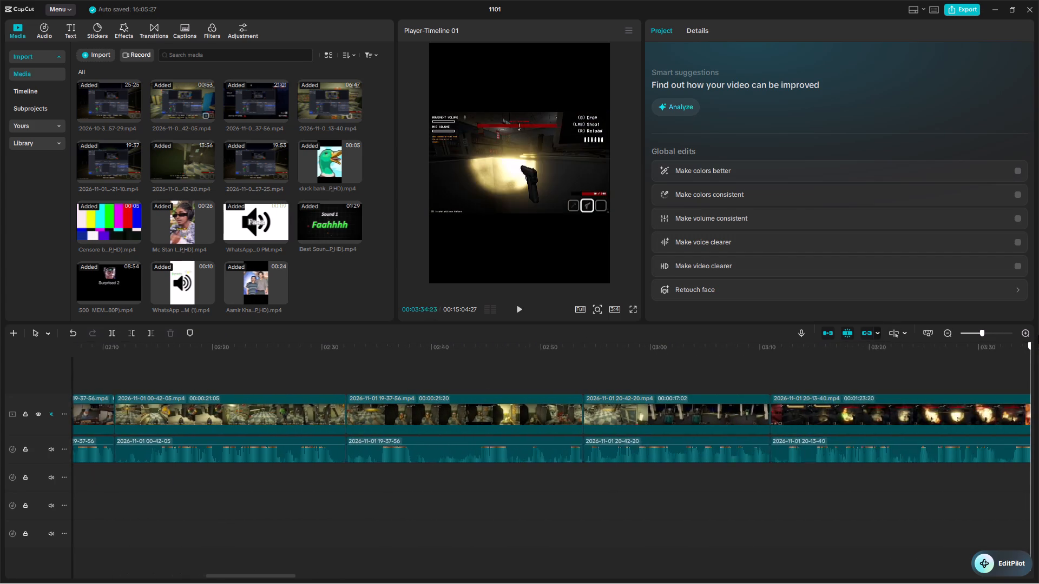
{"action": "left_click_drag", "start_coordinate": [1038, 335], "coordinate": [466, 350]}
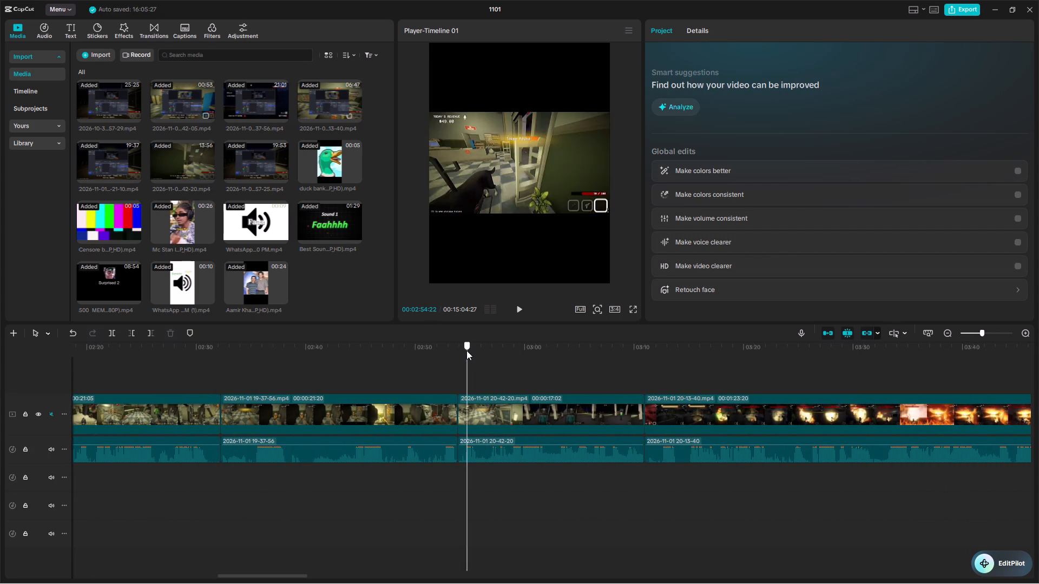
{"action": "left_click_drag", "start_coordinate": [466, 350], "coordinate": [467, 350]}
{"action": "left_click", "coordinate": [524, 308]}
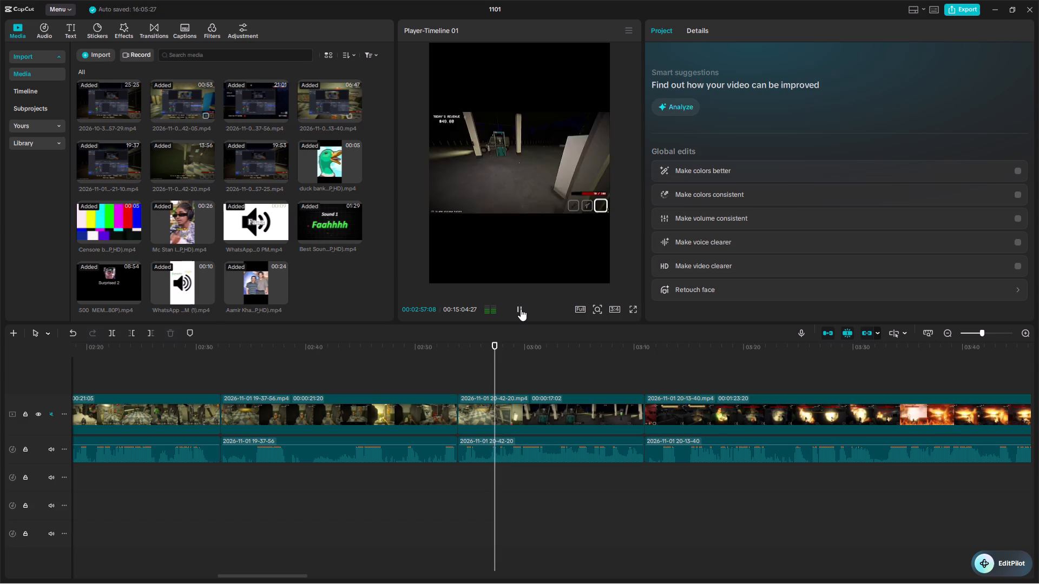
{"action": "left_click", "coordinate": [521, 309]}
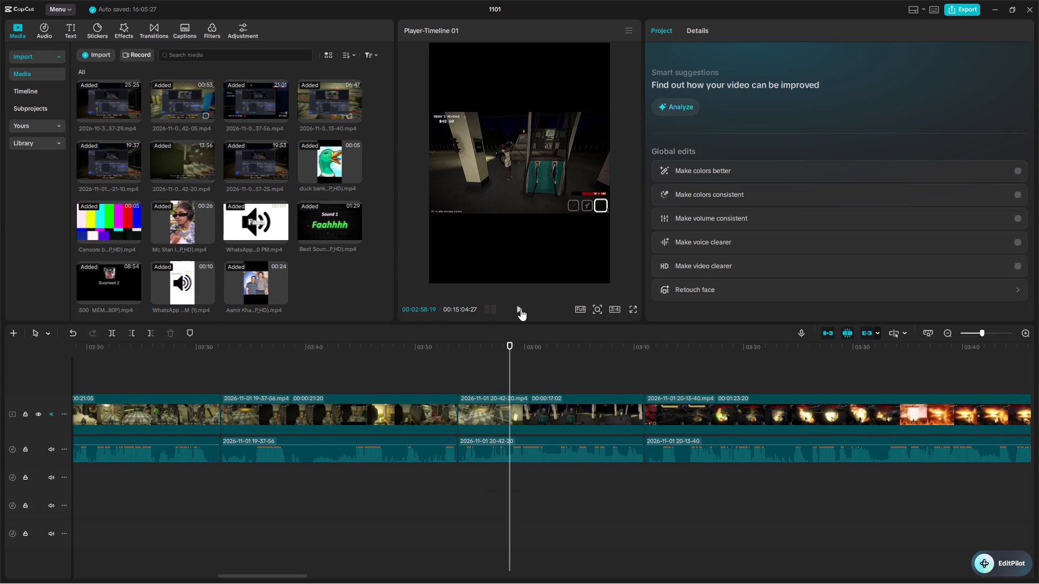
{"action": "key", "text": "ctrl+v"}
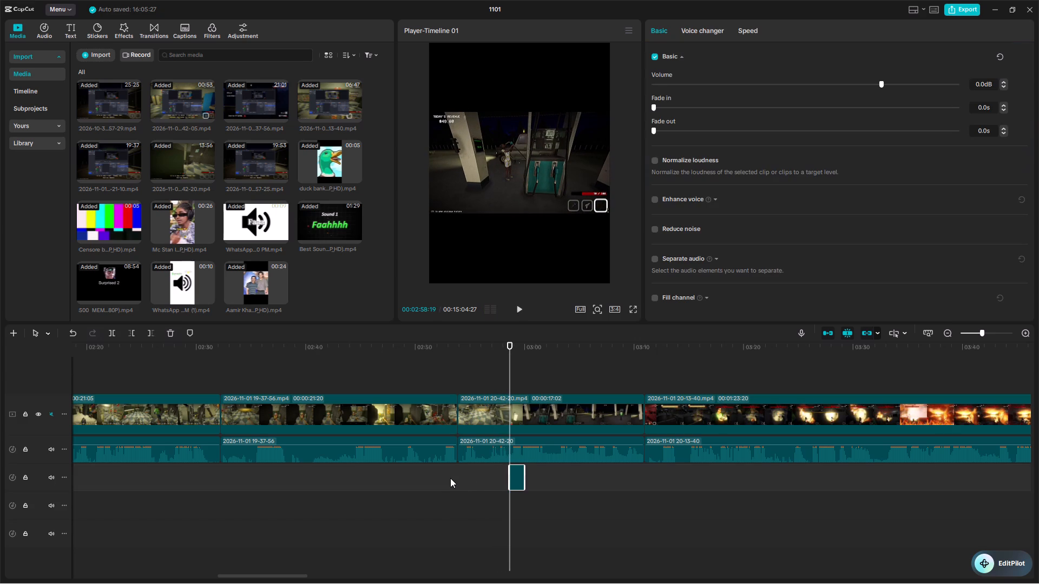
Shift the pasted "Vine boom" audio slightly earlier to about 00:02:58 and play back the surrounding gameplay.
{"action": "left_click", "coordinate": [515, 315]}
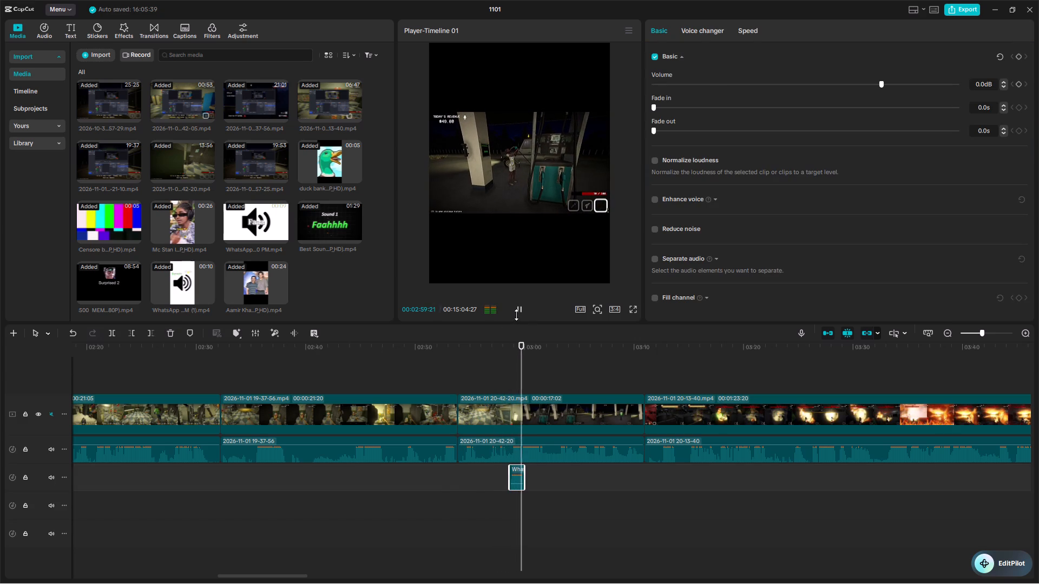
{"action": "left_click", "coordinate": [577, 476]}
{"action": "left_click_drag", "start_coordinate": [515, 473], "coordinate": [510, 473]}
{"action": "left_click_drag", "start_coordinate": [578, 355], "coordinate": [461, 366]}
{"action": "left_click", "coordinate": [522, 316]}
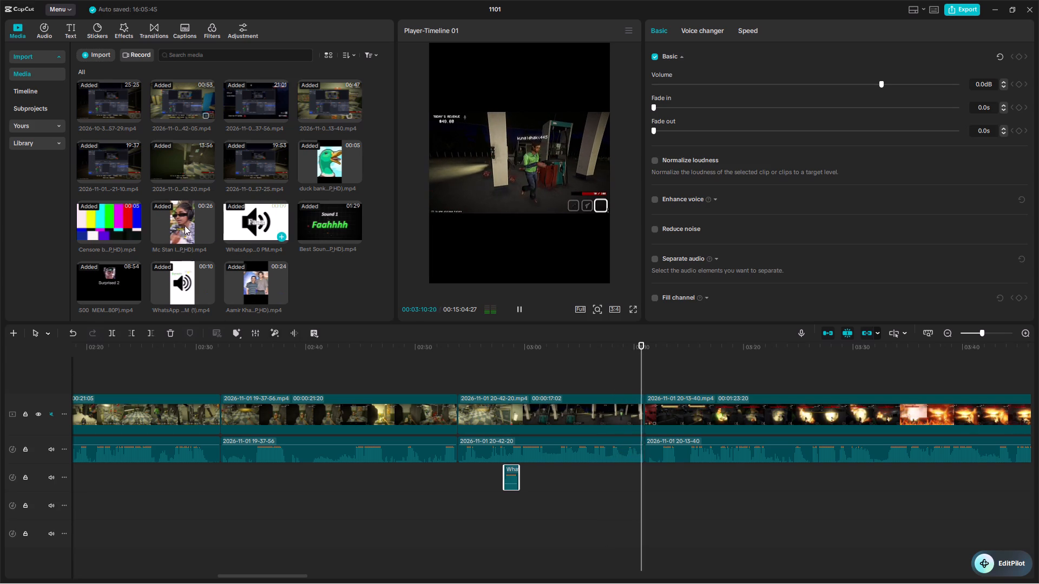
Insert the Censore board clip between the 20-42-20 and 20-13-40 gameplay clips and separate its audio.
{"action": "left_click_drag", "start_coordinate": [101, 215], "coordinate": [646, 416]}
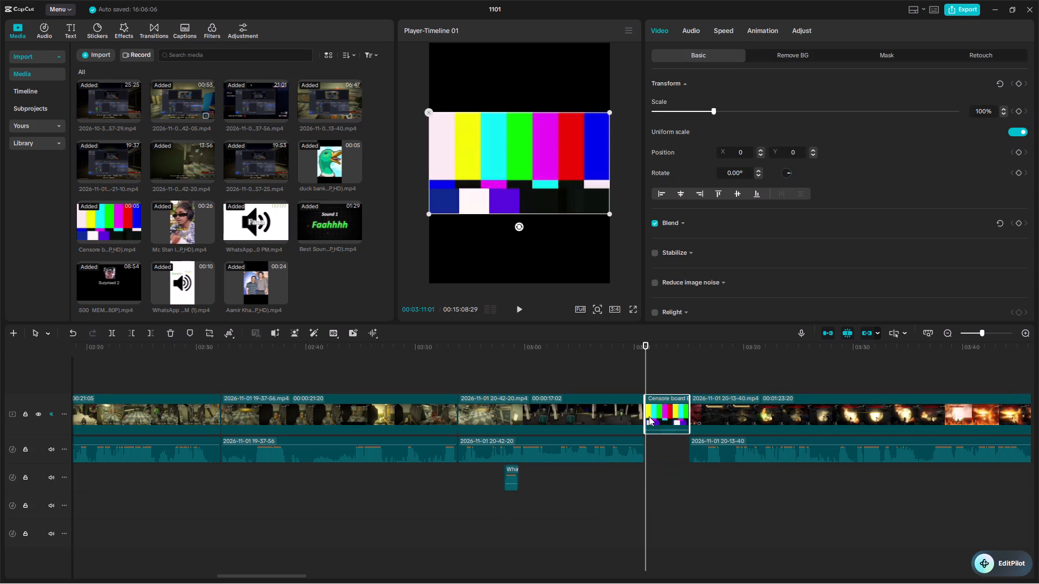
{"action": "key", "text": "ctrl+shift+s"}
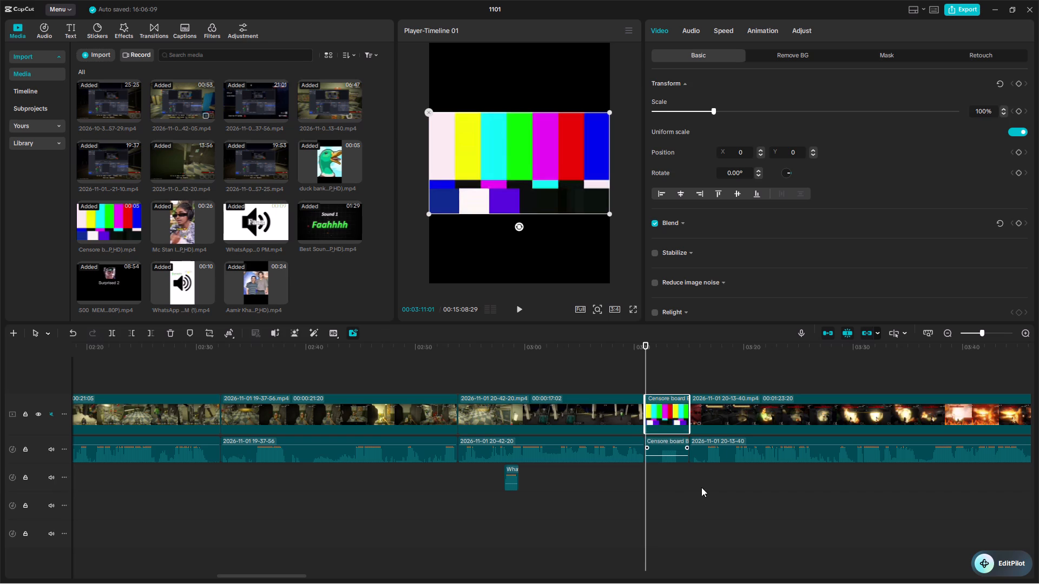
Play through the inserted Censore board clip and split both its video and its audio at 00:03:12:16.
{"action": "left_click", "coordinate": [701, 487]}
{"action": "left_click_drag", "start_coordinate": [699, 344], "coordinate": [622, 355]}
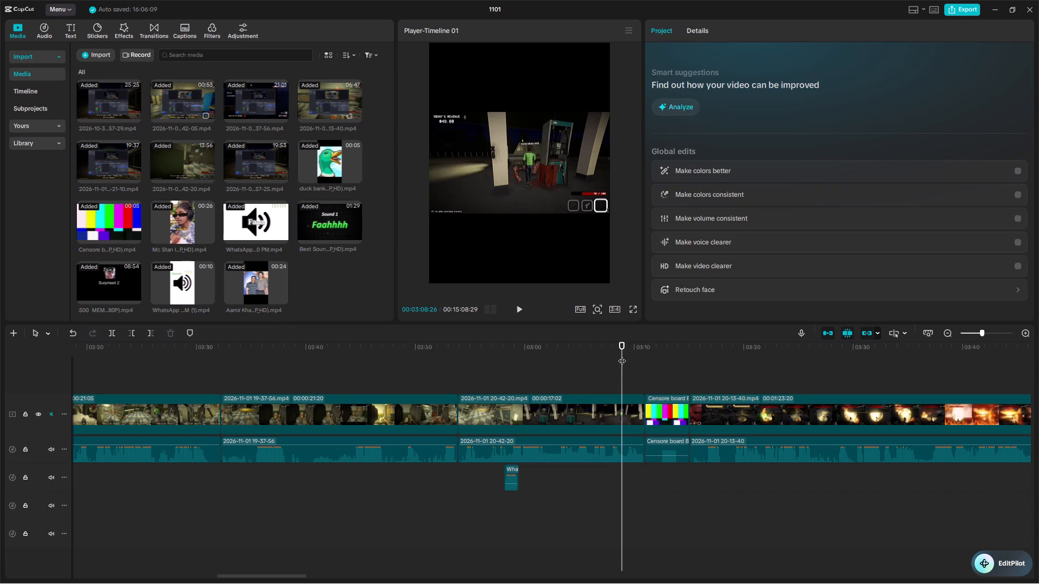
{"action": "left_click", "coordinate": [522, 310]}
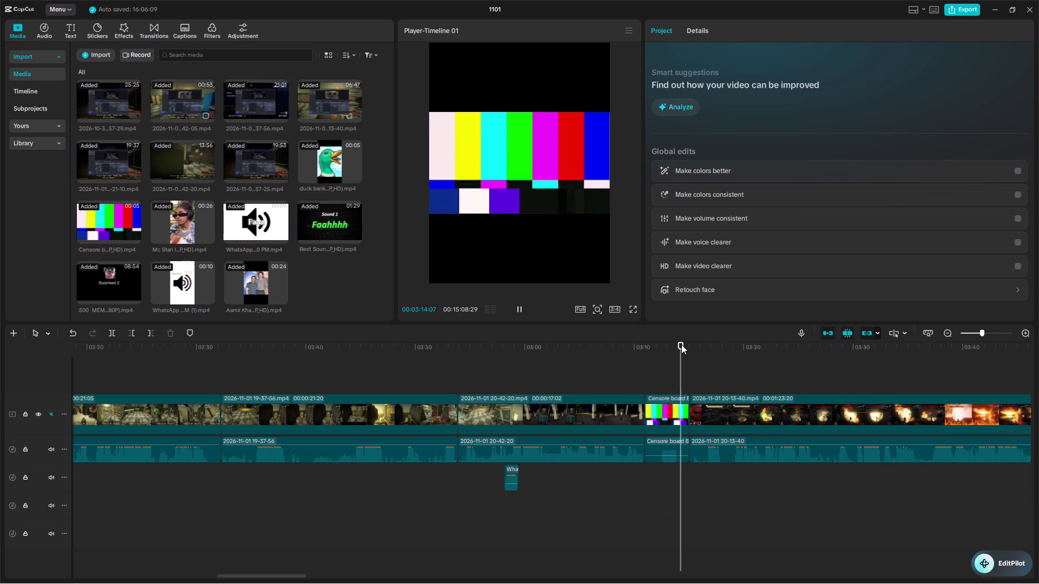
{"action": "left_click_drag", "start_coordinate": [681, 344], "coordinate": [660, 349]}
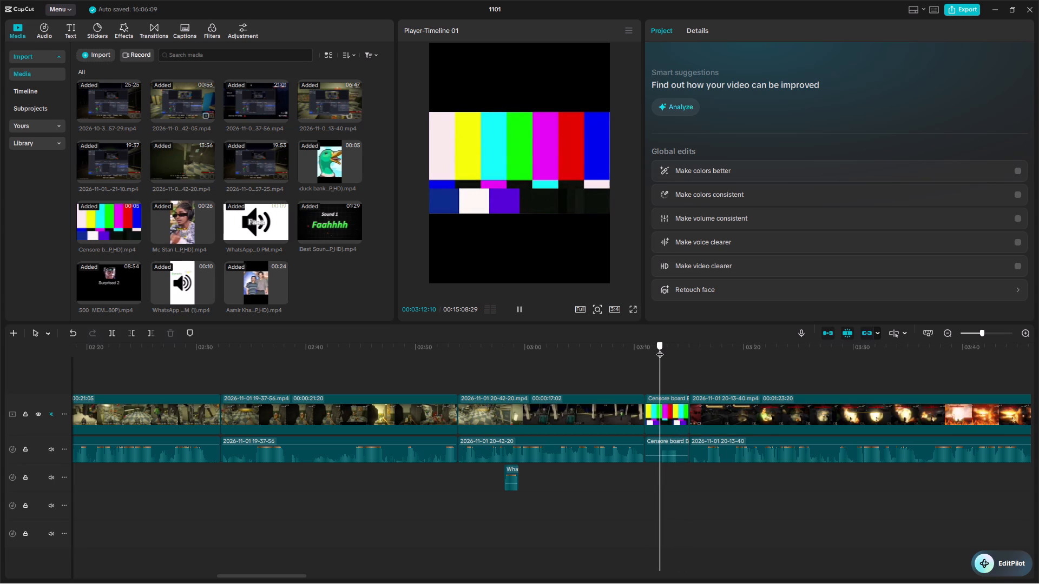
{"action": "left_click_drag", "start_coordinate": [660, 349], "coordinate": [662, 348]}
{"action": "left_click", "coordinate": [651, 417]}
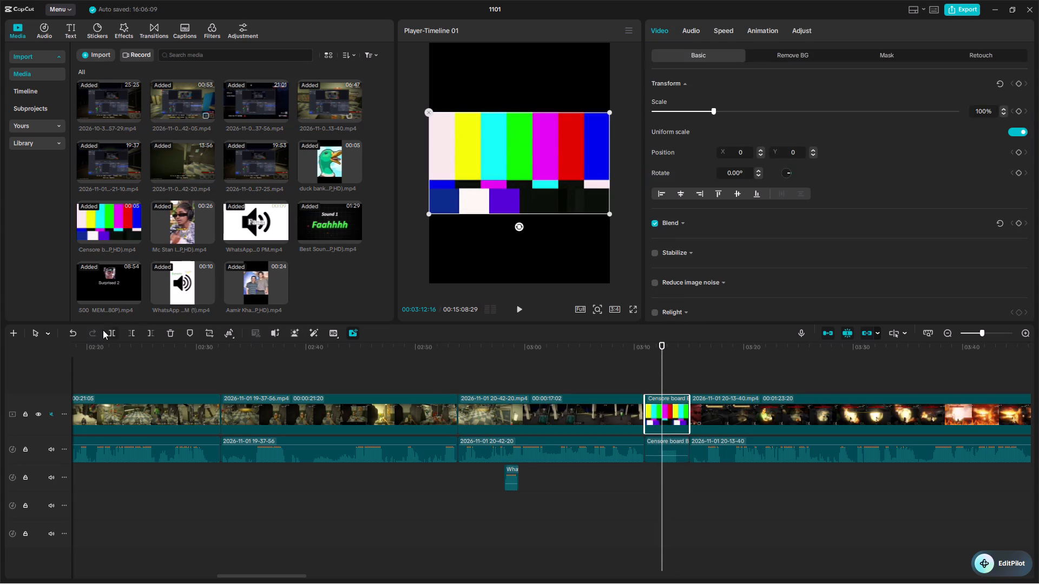
{"action": "left_click", "coordinate": [111, 337]}
{"action": "left_click", "coordinate": [653, 453]}
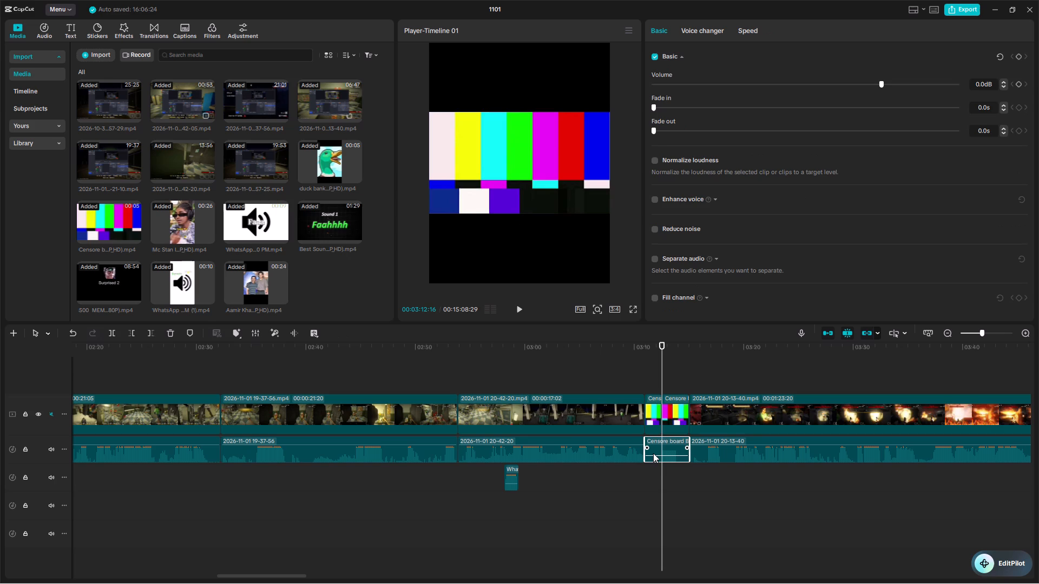
{"action": "left_click", "coordinate": [115, 336]}
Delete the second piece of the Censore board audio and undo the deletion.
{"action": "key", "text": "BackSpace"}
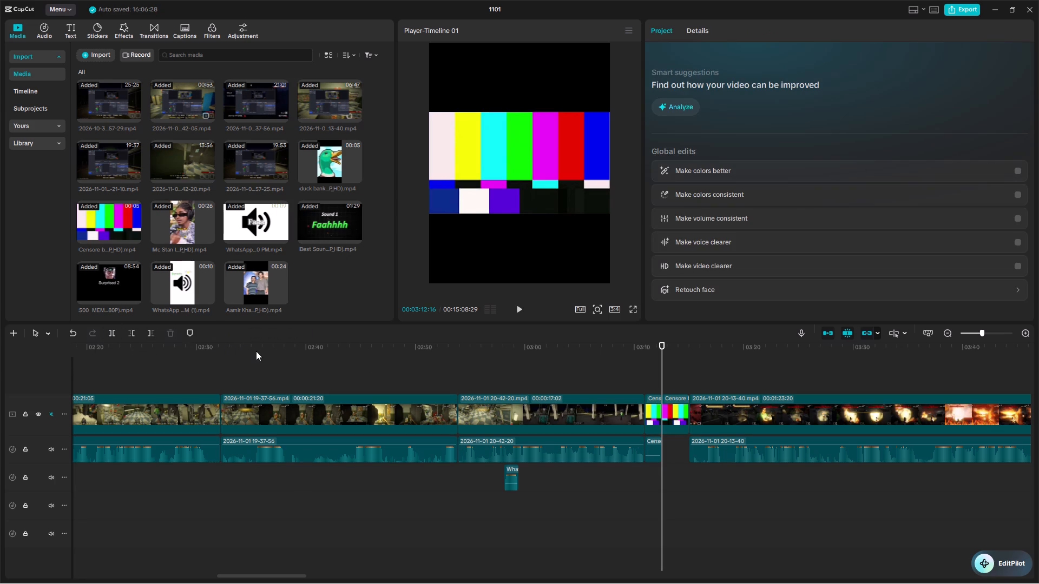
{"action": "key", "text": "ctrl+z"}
Delete the first piece of the Censore board video together with its matching audio piece.
{"action": "left_click", "coordinate": [754, 500]}
{"action": "left_click", "coordinate": [649, 459]}
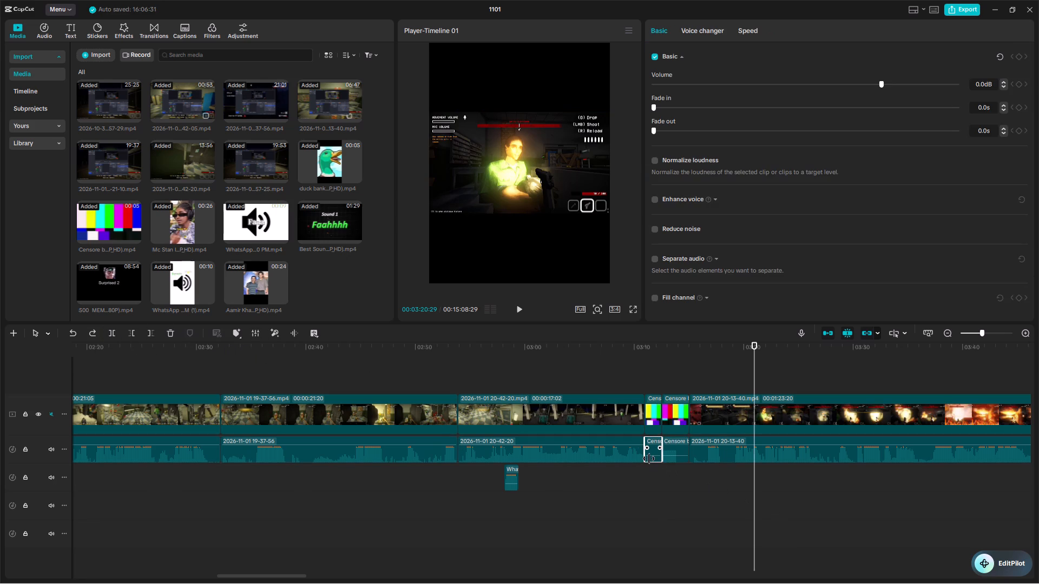
{"action": "left_click", "coordinate": [650, 421]}
{"action": "key", "text": "BackSpace"}
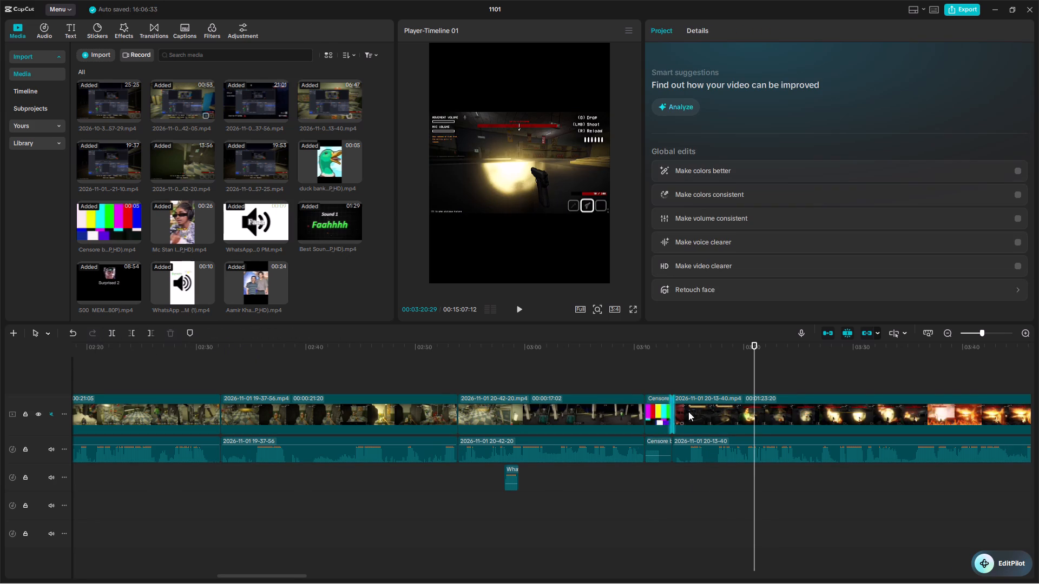
Split the Censore board video and its audio at 00:03:12:04 and delete the second piece of both.
{"action": "left_click_drag", "start_coordinate": [754, 355], "coordinate": [656, 365]}
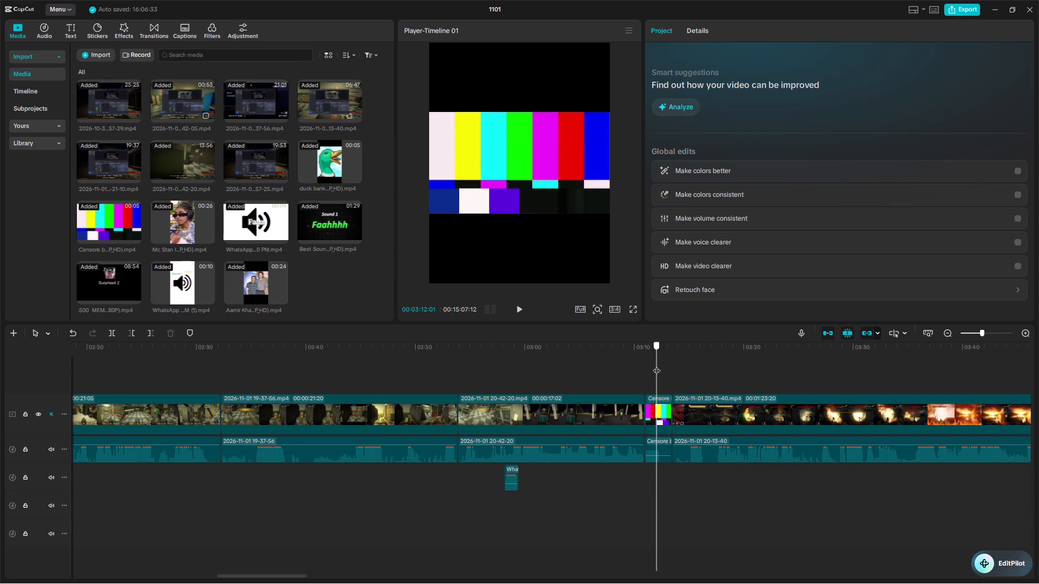
{"action": "left_click_drag", "start_coordinate": [656, 365], "coordinate": [657, 365]}
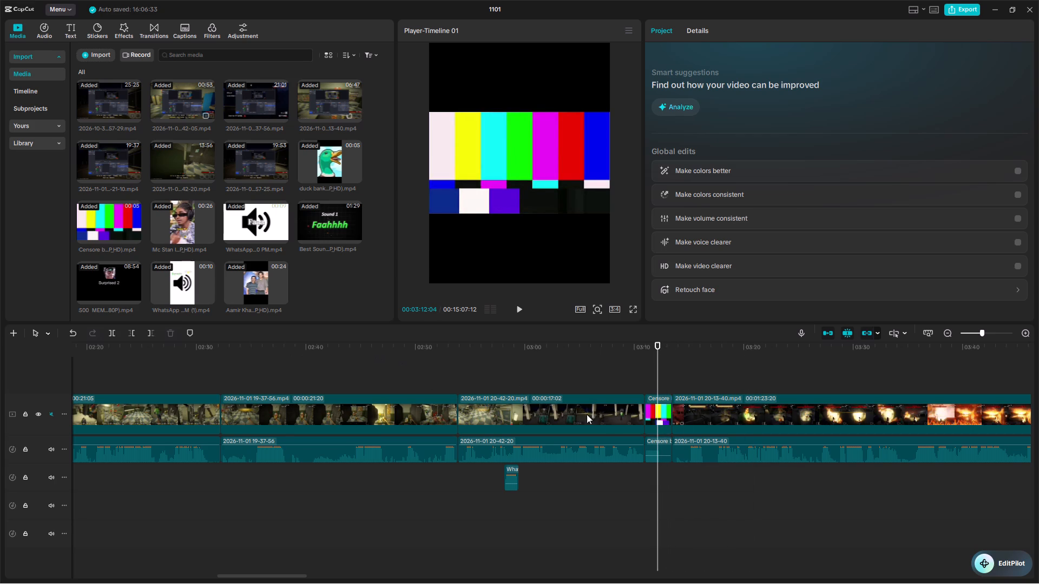
{"action": "left_click", "coordinate": [663, 414]}
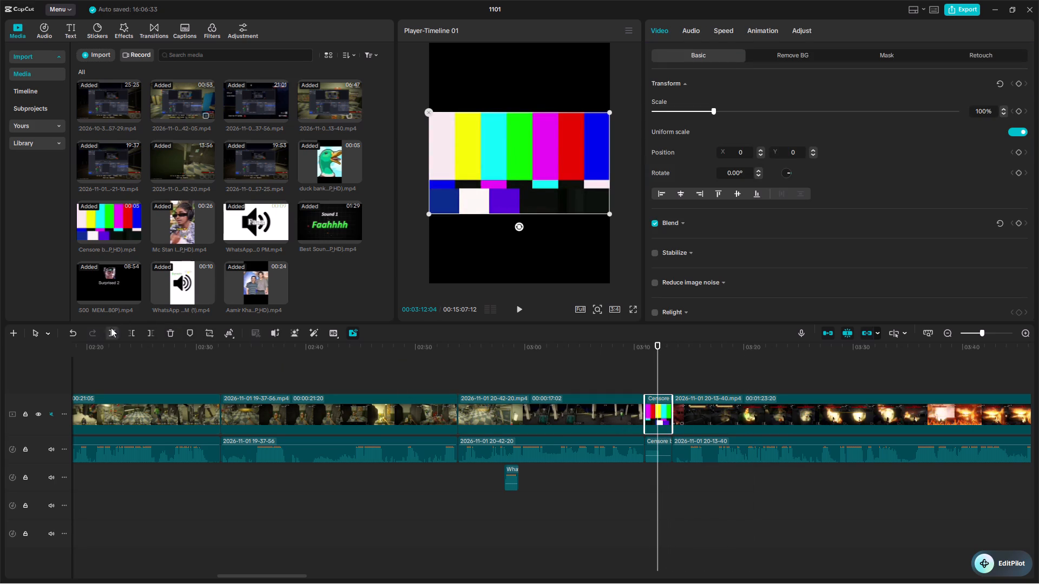
{"action": "left_click", "coordinate": [111, 328]}
{"action": "left_click", "coordinate": [662, 453]}
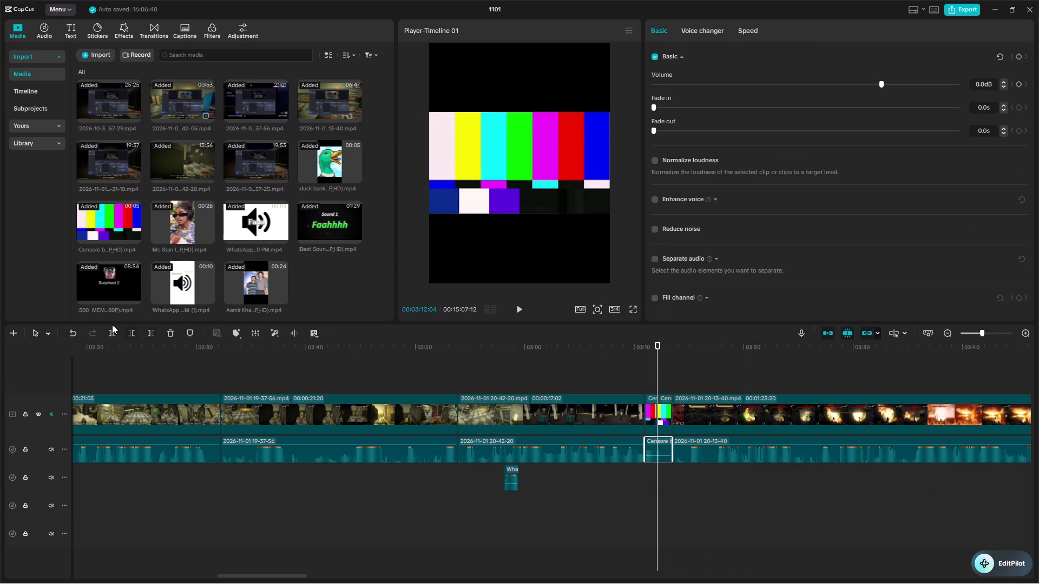
{"action": "left_click", "coordinate": [108, 336]}
{"action": "left_click", "coordinate": [663, 410]}
{"action": "key", "text": "BackSpace"}
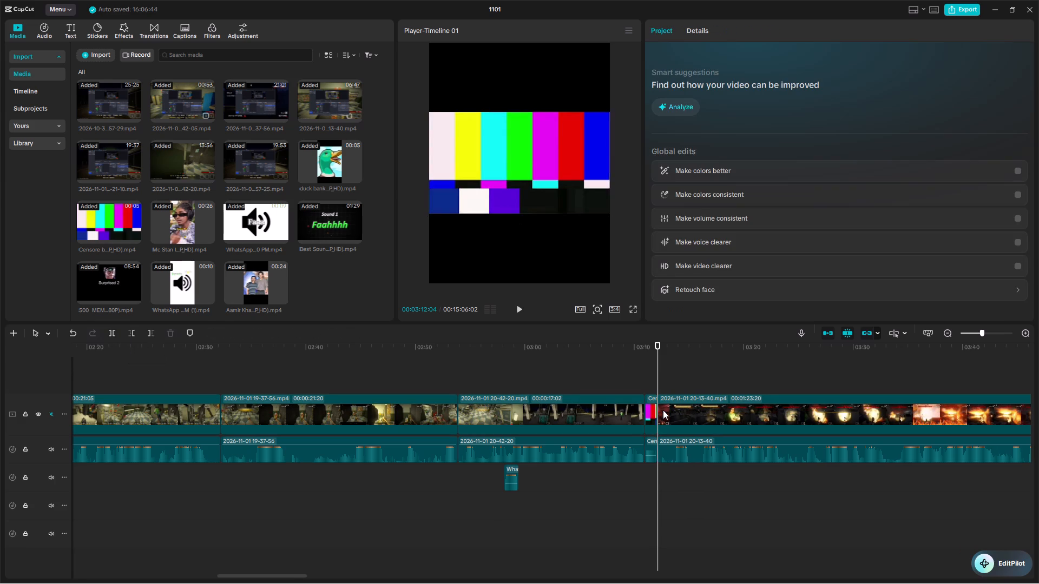
Play through the Censore board insert and trim about 15 frames off the end of its video.
{"action": "left_click_drag", "start_coordinate": [651, 352], "coordinate": [619, 345]}
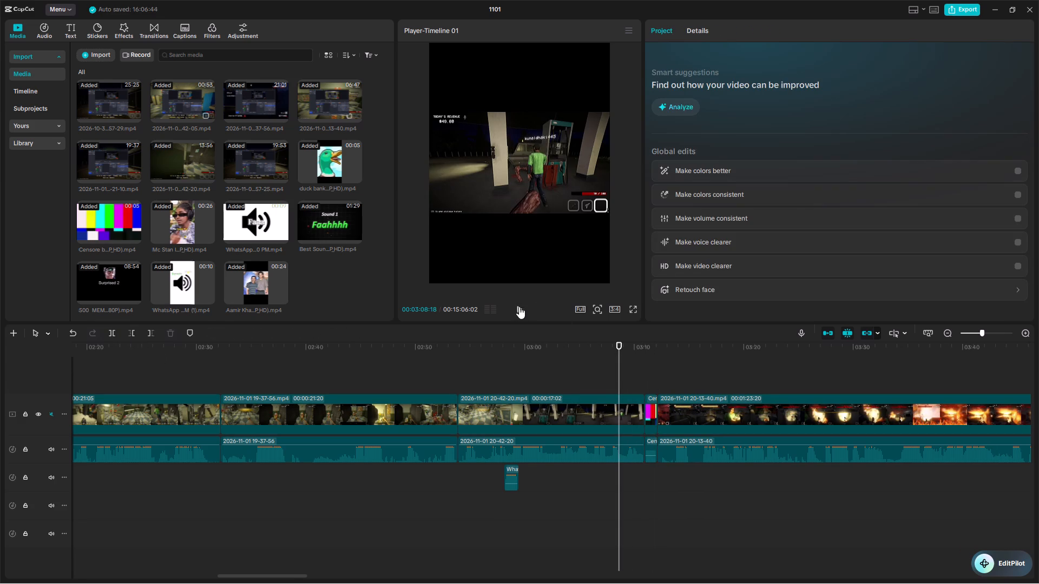
{"action": "left_click", "coordinate": [519, 308]}
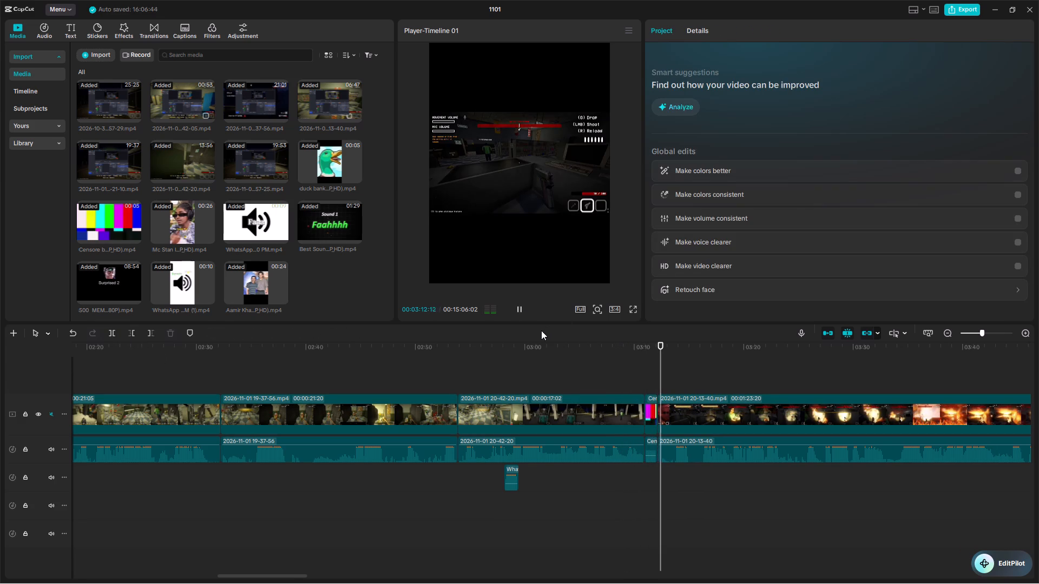
{"action": "left_click", "coordinate": [655, 421]}
{"action": "left_click_drag", "start_coordinate": [657, 419], "coordinate": [654, 419]}
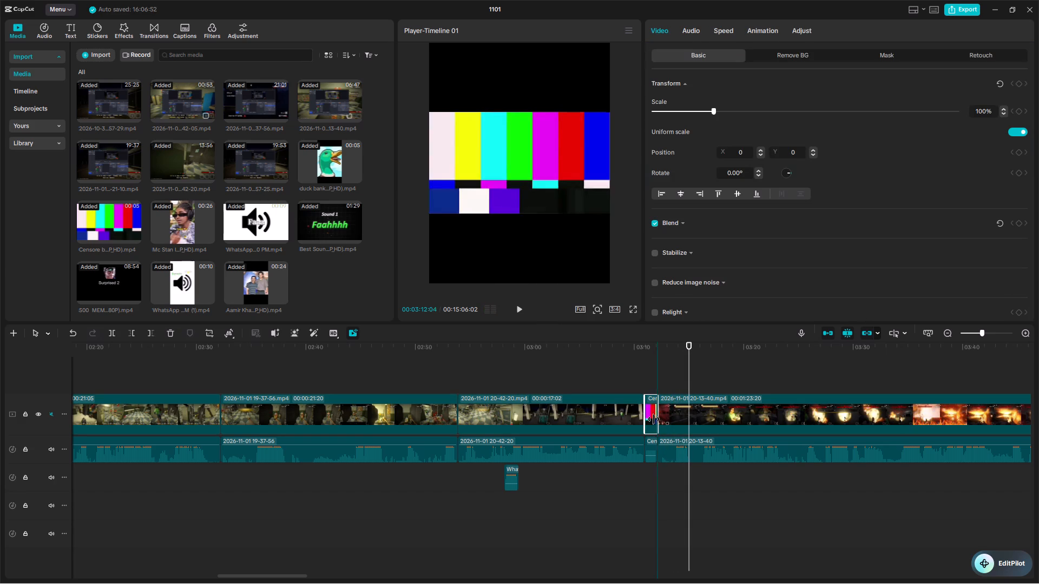
{"action": "left_click_drag", "start_coordinate": [654, 419], "coordinate": [652, 419]}
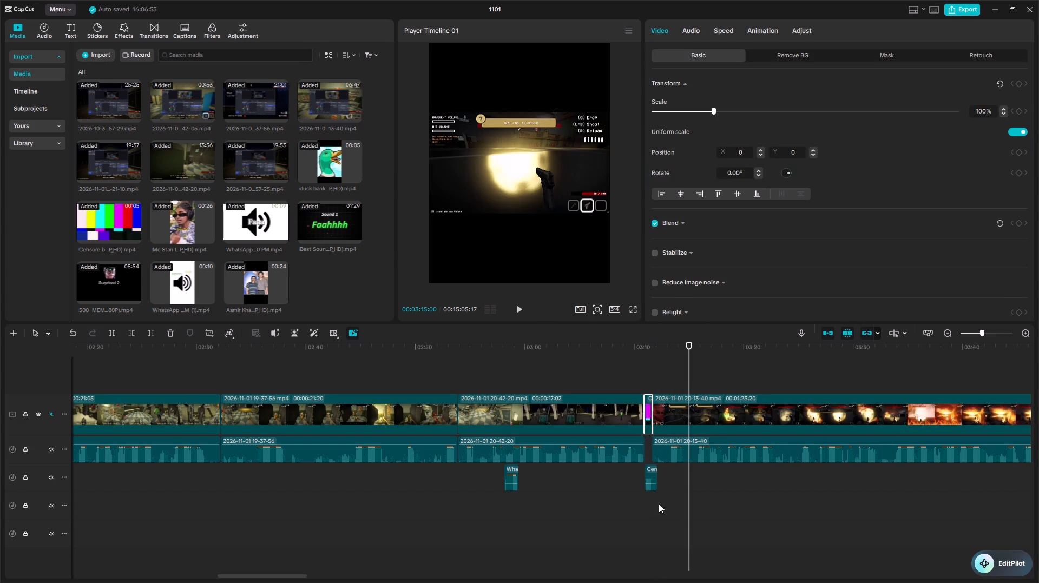
Shorten the Censore board audio to end with its video and try to move it up to the main audio track.
{"action": "left_click", "coordinate": [652, 484]}
{"action": "left_click_drag", "start_coordinate": [657, 482], "coordinate": [650, 482]}
{"action": "left_click", "coordinate": [673, 483]}
{"action": "left_click_drag", "start_coordinate": [647, 478], "coordinate": [647, 464]}
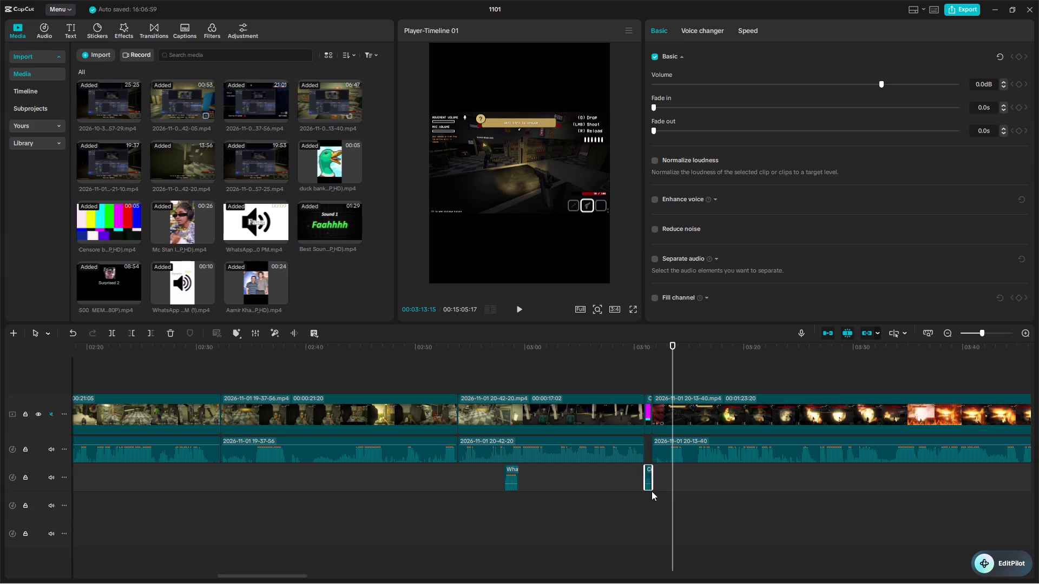
{"action": "left_click_drag", "start_coordinate": [648, 483], "coordinate": [647, 443]}
{"action": "left_click", "coordinate": [744, 487]}
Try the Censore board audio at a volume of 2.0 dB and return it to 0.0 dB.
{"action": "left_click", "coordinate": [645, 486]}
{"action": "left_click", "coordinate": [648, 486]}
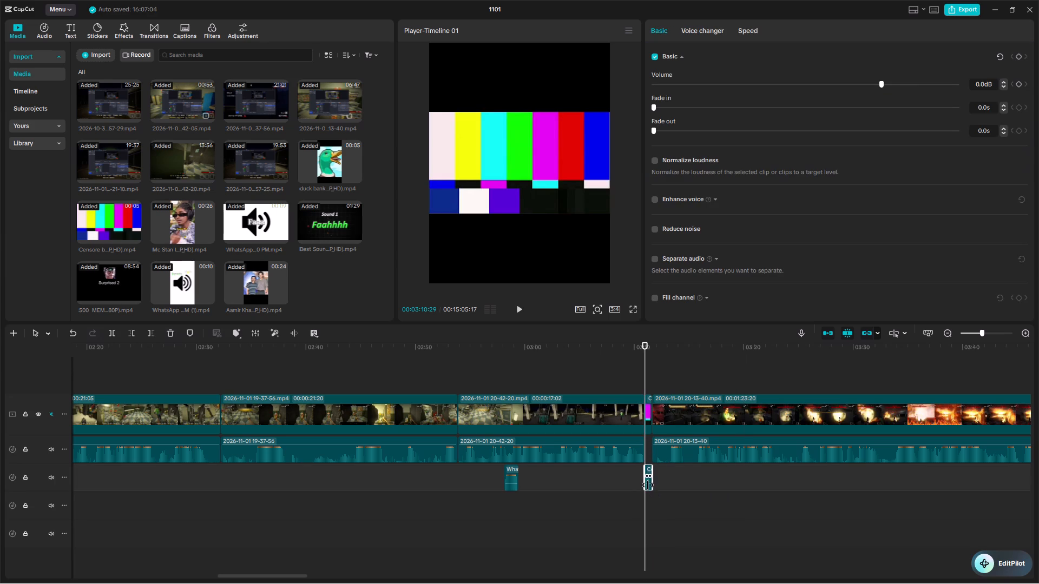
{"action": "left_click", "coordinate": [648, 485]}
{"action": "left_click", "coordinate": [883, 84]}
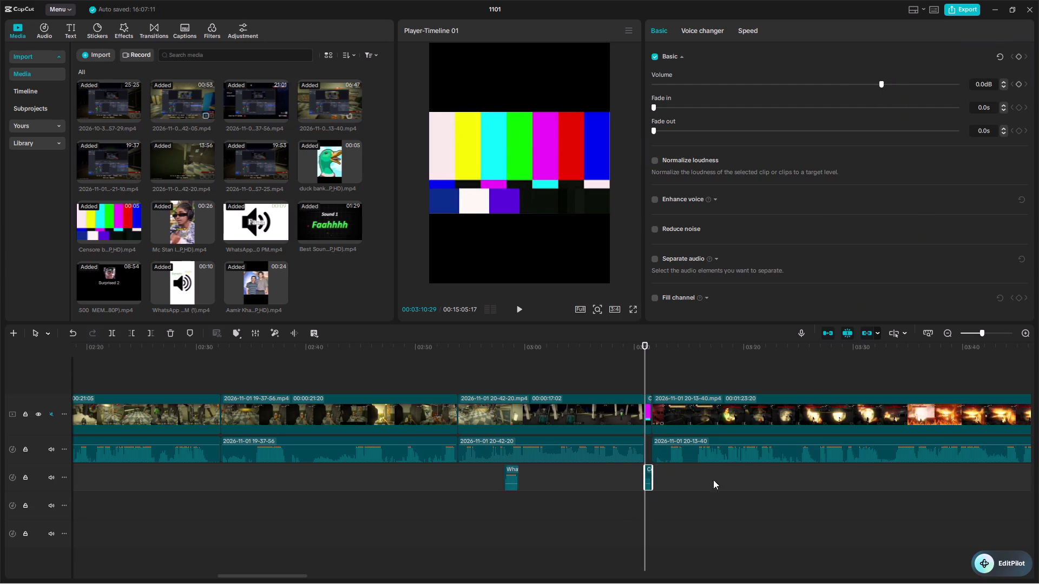
Play the timeline from just before the Censore board insert through the 20-13-40 gameplay clip.
{"action": "left_click", "coordinate": [713, 480]}
{"action": "left_click_drag", "start_coordinate": [709, 353], "coordinate": [635, 358]}
{"action": "left_click", "coordinate": [518, 314]}
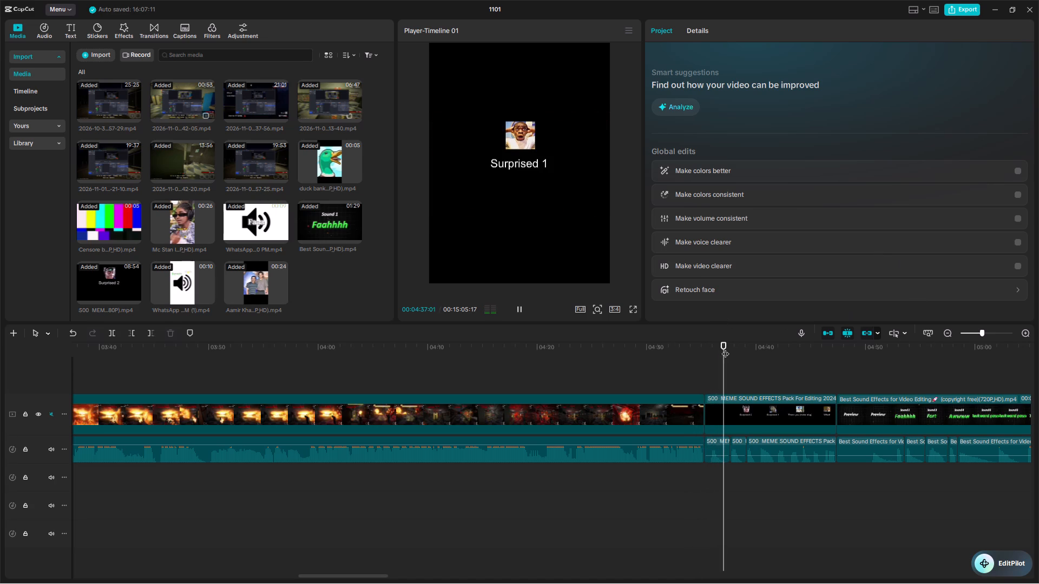
Listen through the Surprised sounds in the meme sound effects pack and split its video and audio at 00:04:40:05.
{"action": "left_click_drag", "start_coordinate": [722, 350], "coordinate": [707, 359]}
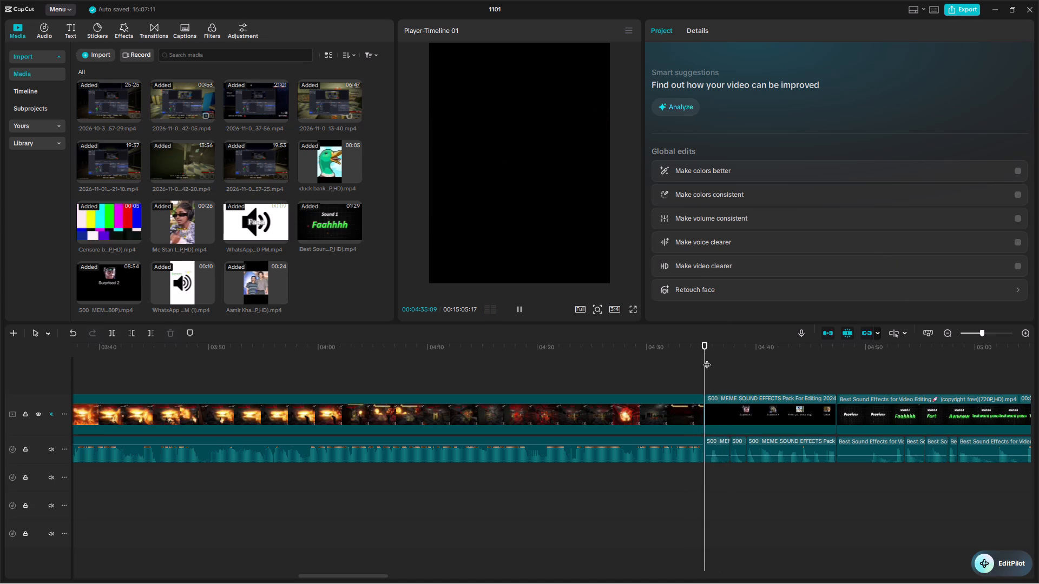
{"action": "left_click", "coordinate": [511, 313]}
{"action": "left_click", "coordinate": [516, 313]}
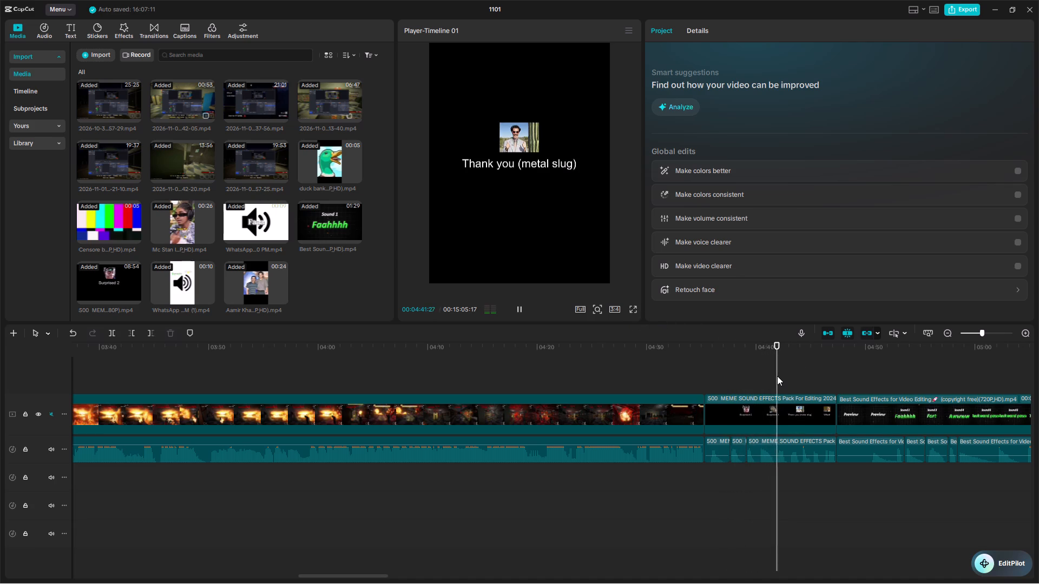
{"action": "left_click_drag", "start_coordinate": [789, 371], "coordinate": [753, 371]}
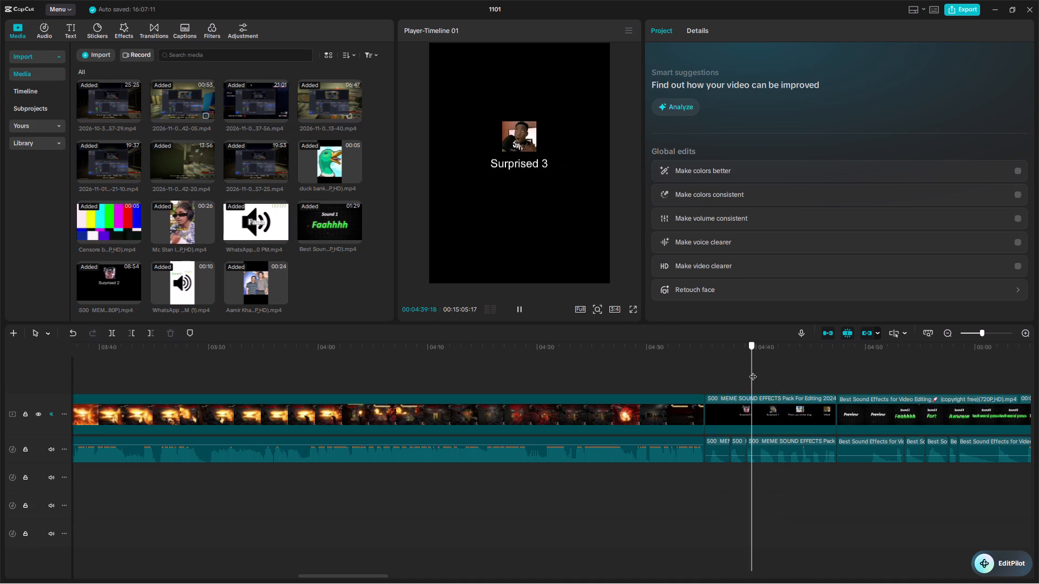
{"action": "left_click_drag", "start_coordinate": [753, 371], "coordinate": [748, 371]}
{"action": "left_click", "coordinate": [518, 314]}
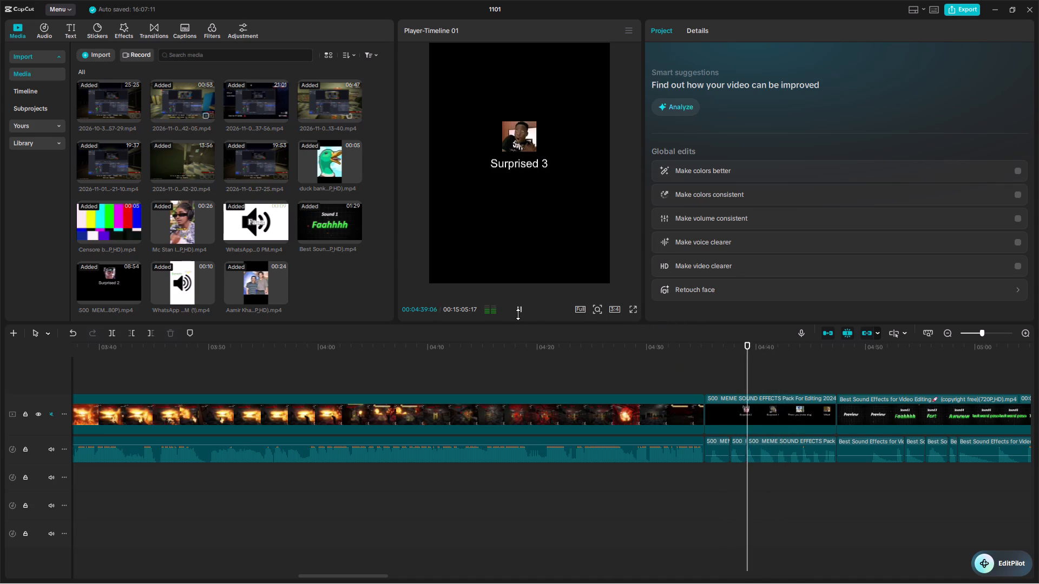
{"action": "left_click", "coordinate": [518, 314]}
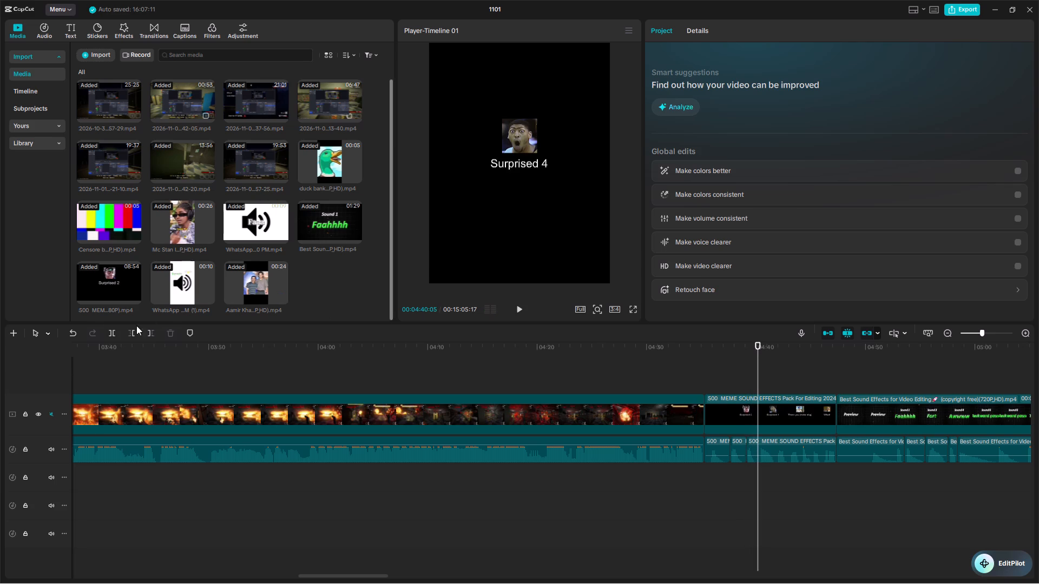
{"action": "left_click", "coordinate": [111, 334]}
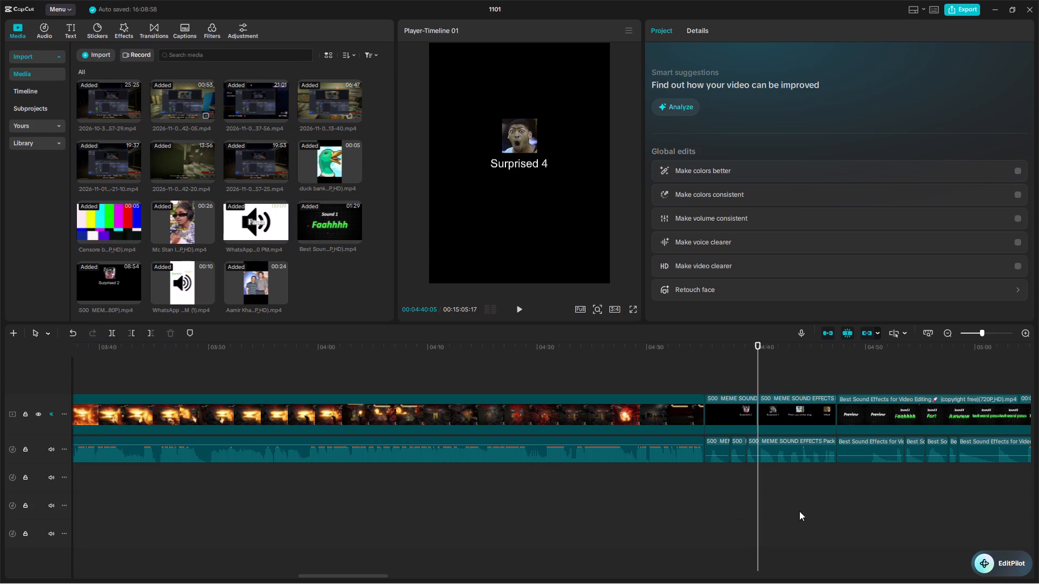
{"action": "left_click", "coordinate": [799, 506]}
{"action": "left_click", "coordinate": [742, 422]}
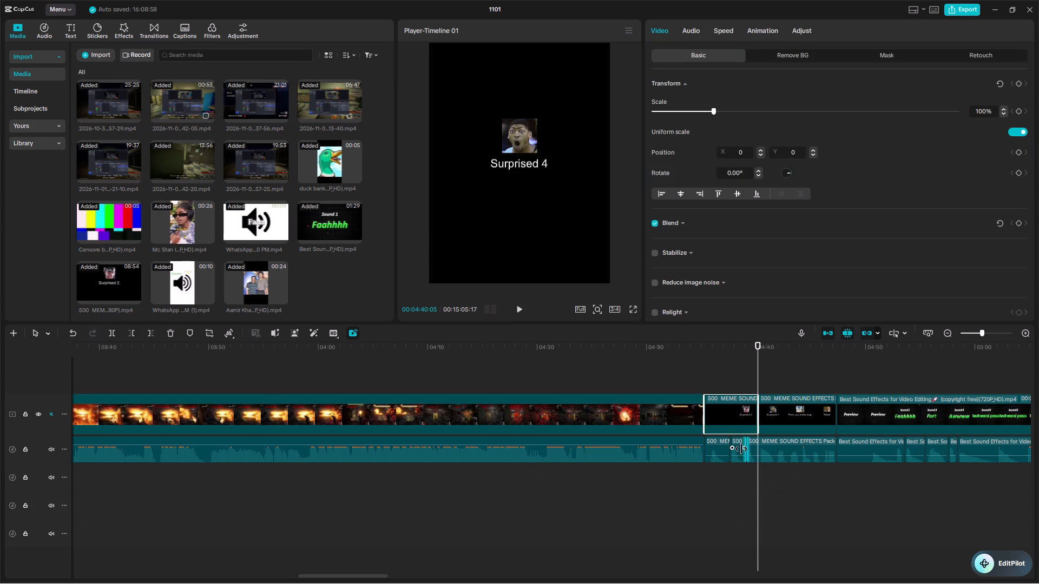
{"action": "left_click", "coordinate": [754, 454]}
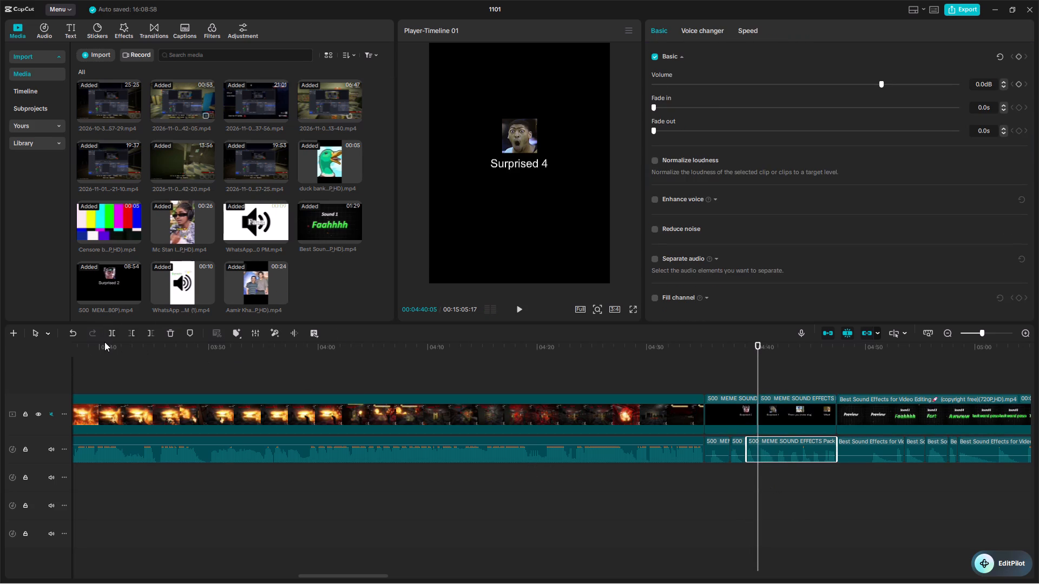
{"action": "left_click", "coordinate": [106, 336]}
Play the Surprised 4 sound and split the meme pack's audio at 00:04:41:23, where Thank you (metal slug) appears.
{"action": "left_click", "coordinate": [522, 308]}
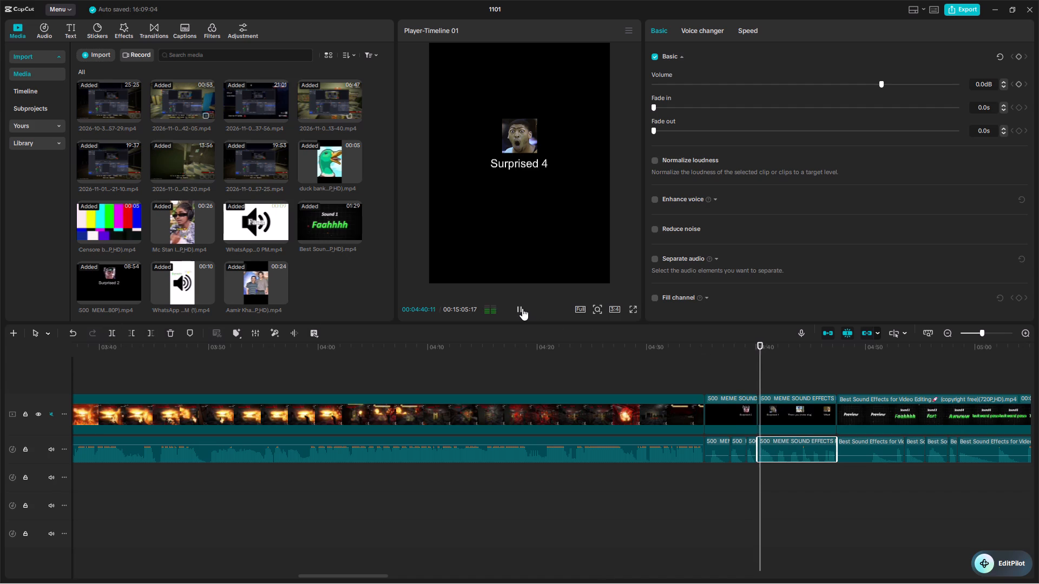
{"action": "left_click", "coordinate": [522, 308]}
{"action": "left_click", "coordinate": [522, 308]}
{"action": "left_click", "coordinate": [522, 308]}
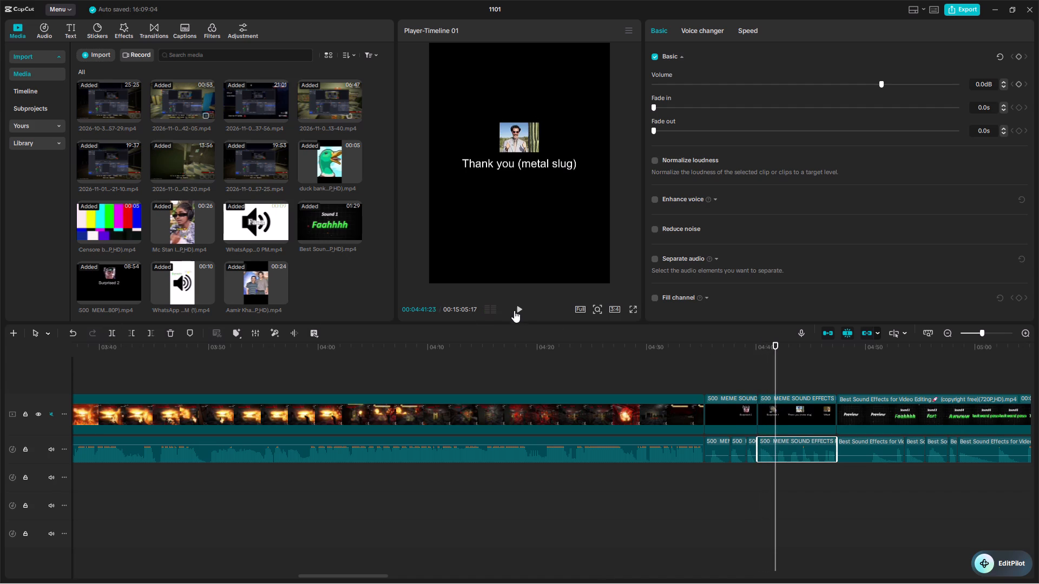
{"action": "left_click", "coordinate": [109, 330]}
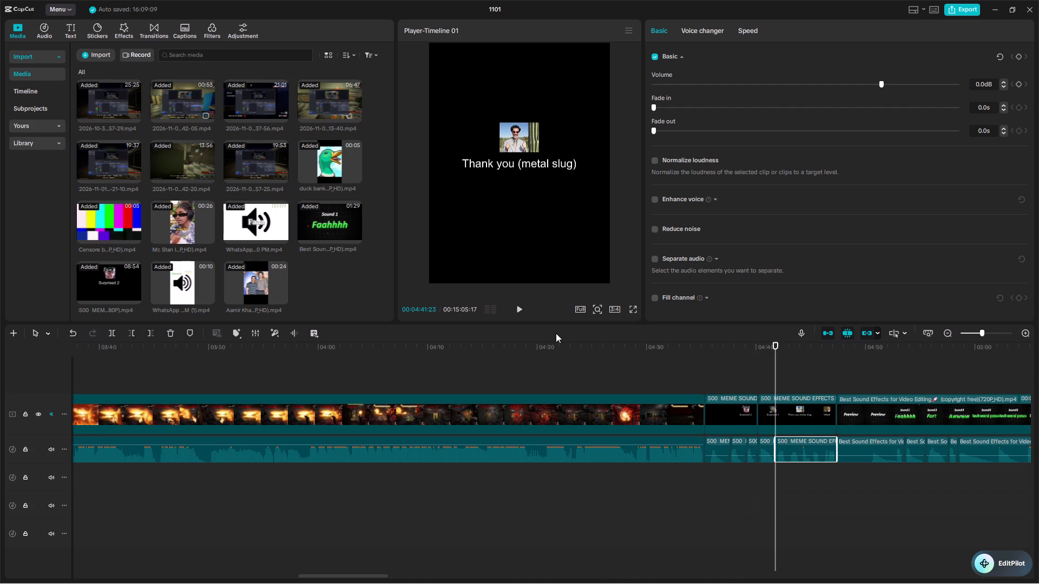
Listen through the remaining meme pack sounds and the Best Sound Effects clip up to Confused Reverb, and scrub back to Thank you (csgo).
{"action": "left_click", "coordinate": [519, 310]}
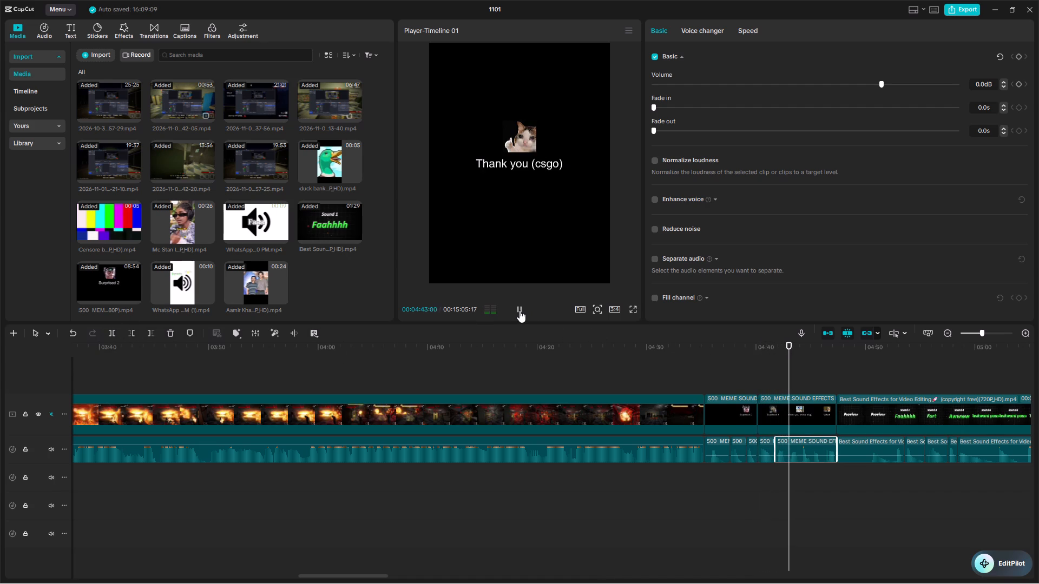
{"action": "double_click", "coordinate": [519, 310]}
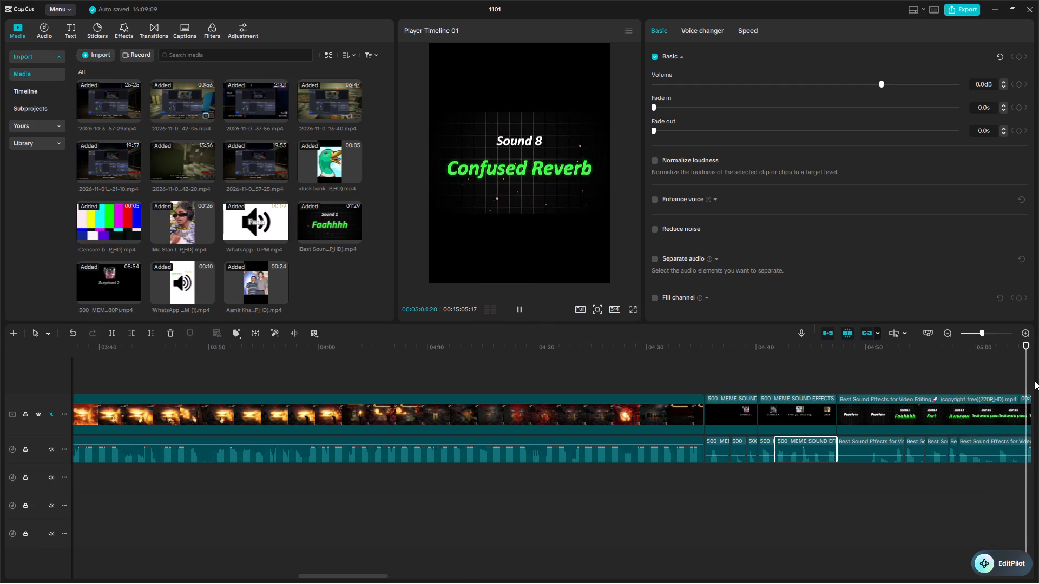
{"action": "left_click_drag", "start_coordinate": [1032, 369], "coordinate": [1012, 371]}
{"action": "left_click_drag", "start_coordinate": [182, 351], "coordinate": [147, 353]}
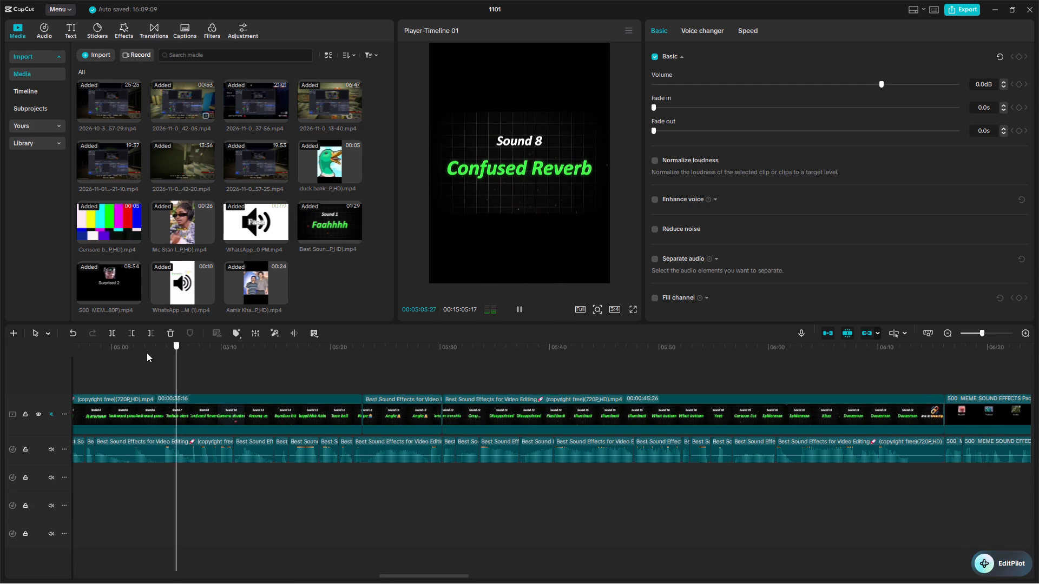
{"action": "left_click_drag", "start_coordinate": [147, 353], "coordinate": [891, 439]}
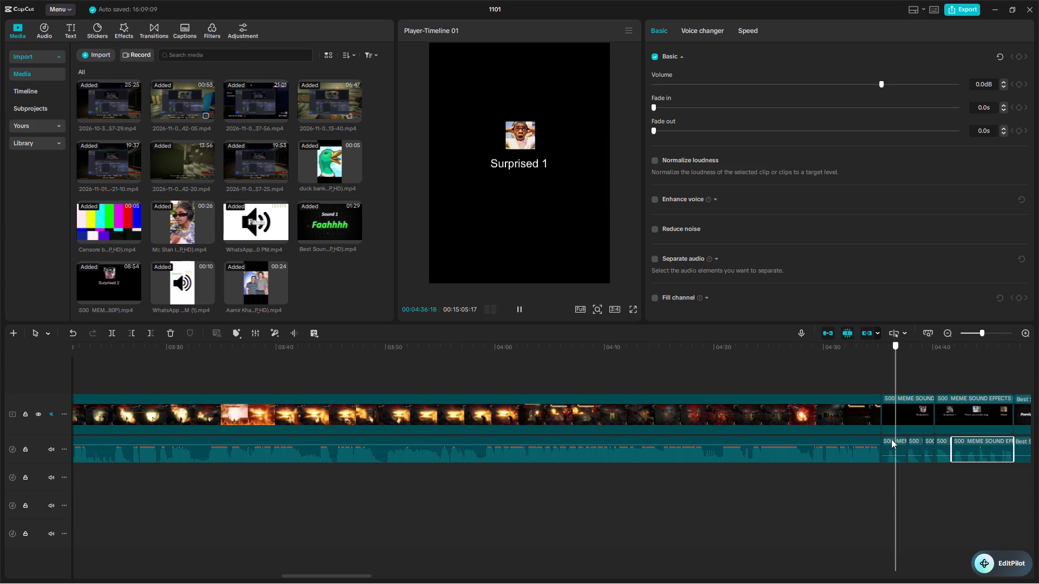
{"action": "left_click_drag", "start_coordinate": [891, 439], "coordinate": [888, 442]}
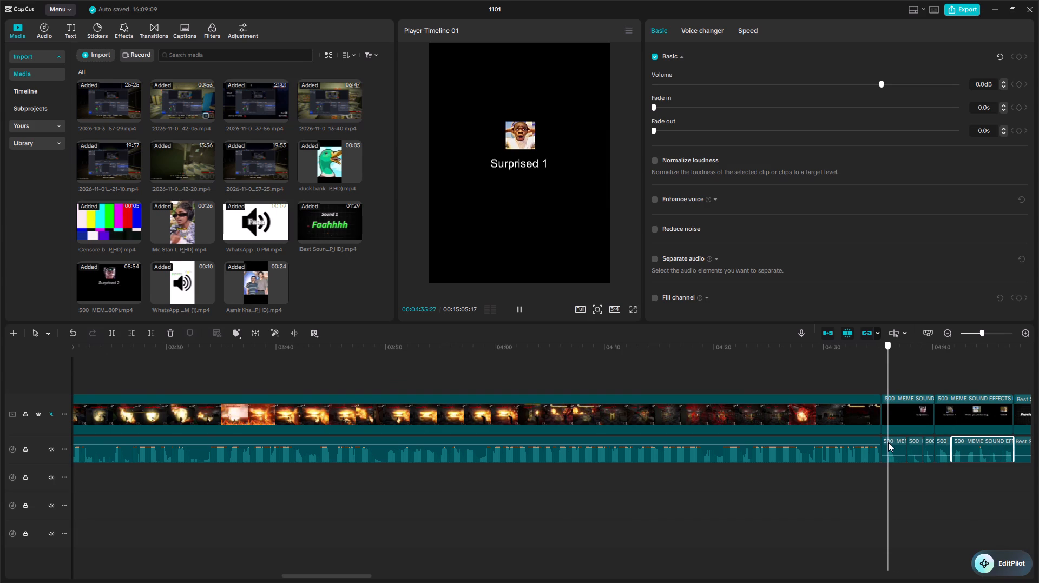
{"action": "left_click_drag", "start_coordinate": [888, 442], "coordinate": [973, 434]}
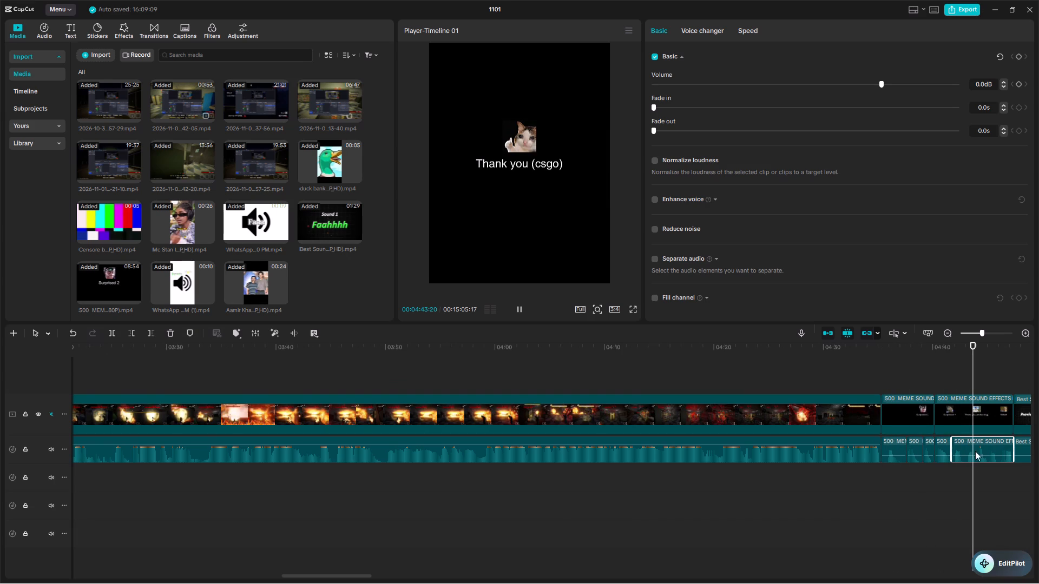
Turn off linkage to the main track and delete only the video of the meme pack piece starting at 00:04:40:05.
{"action": "left_click", "coordinate": [979, 461]}
{"action": "key", "text": "grave"}
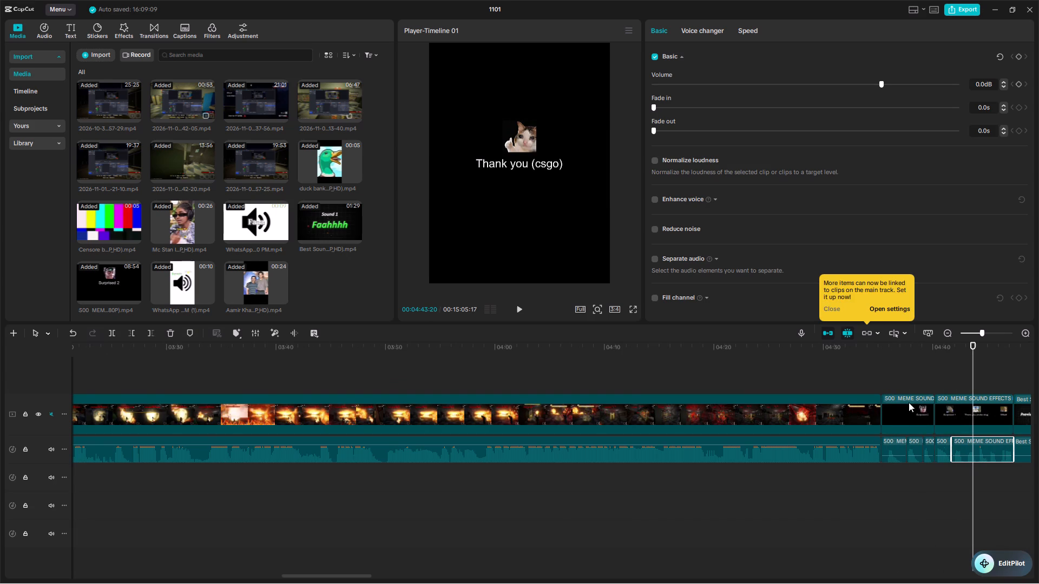
{"action": "left_click", "coordinate": [961, 411]}
{"action": "key", "text": "BackSpace"}
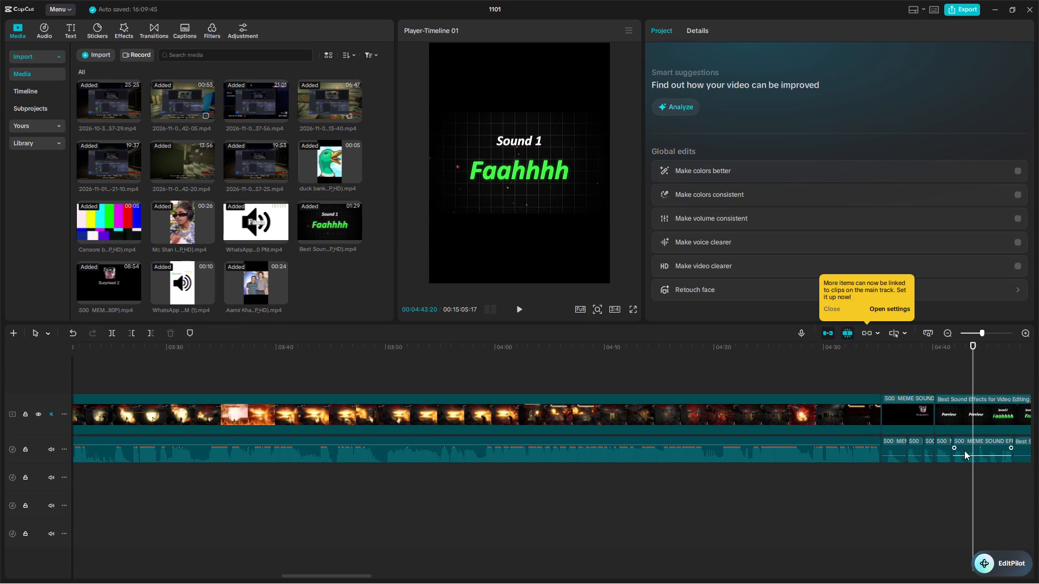
Play the meme sounds from 00:04:35:09 and delete the meme pack audio piece that lies just before the Best Sound Effects audio.
{"action": "left_click_drag", "start_coordinate": [974, 359], "coordinate": [914, 373]}
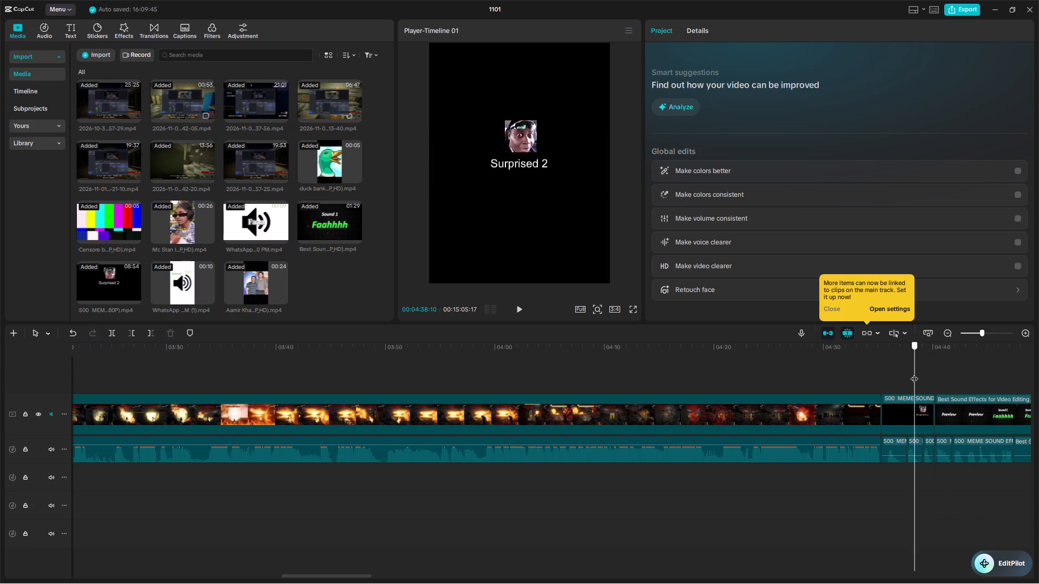
{"action": "left_click_drag", "start_coordinate": [914, 373], "coordinate": [882, 380]}
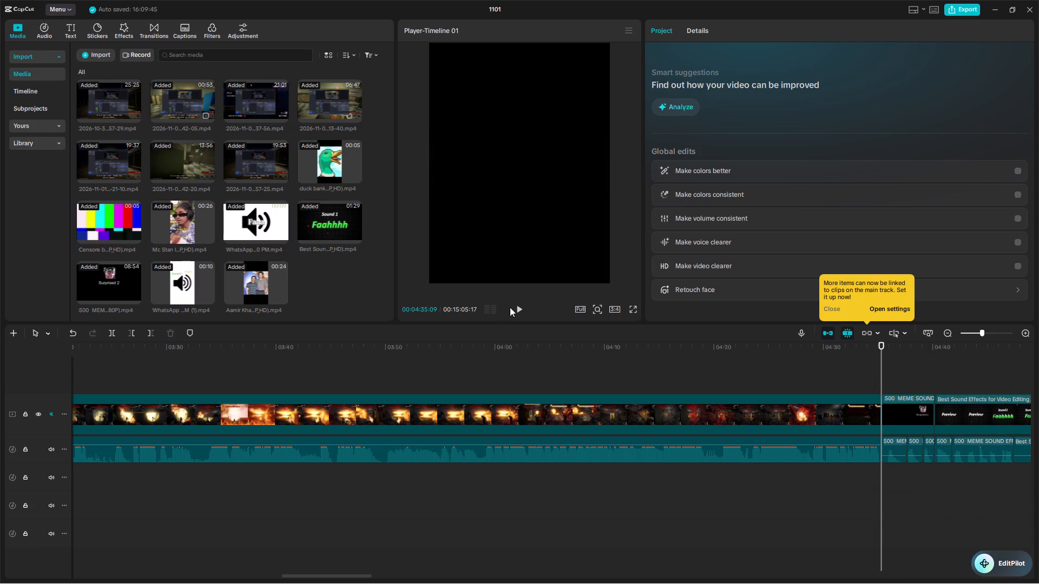
{"action": "left_click", "coordinate": [514, 307]}
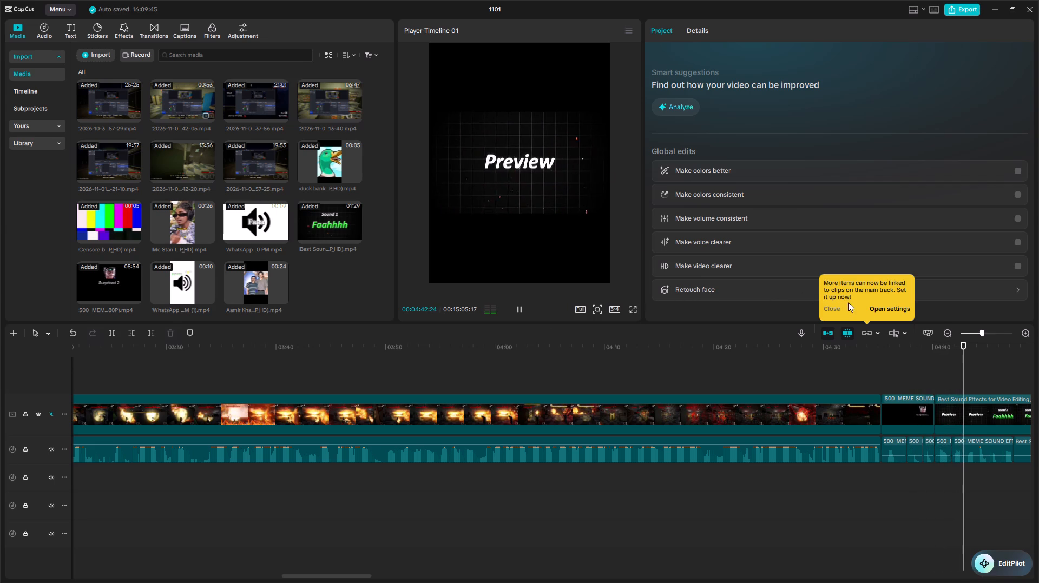
{"action": "left_click", "coordinate": [977, 448]}
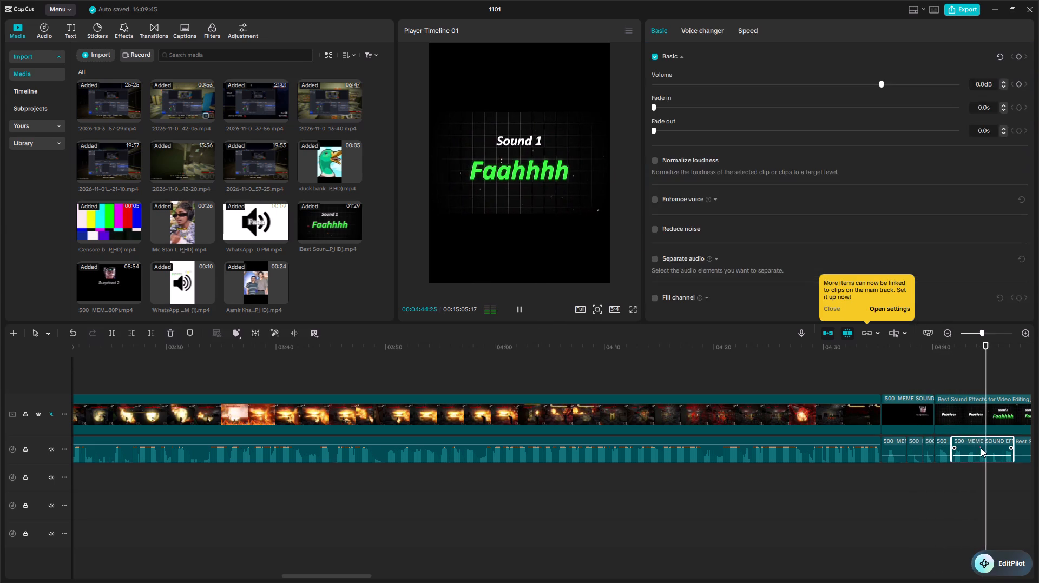
{"action": "key", "text": "BackSpace"}
Move the first Best Sound Effects audio piece back so it starts directly after the last remaining meme pack audio piece before it.
{"action": "left_click_drag", "start_coordinate": [986, 380], "coordinate": [935, 393]}
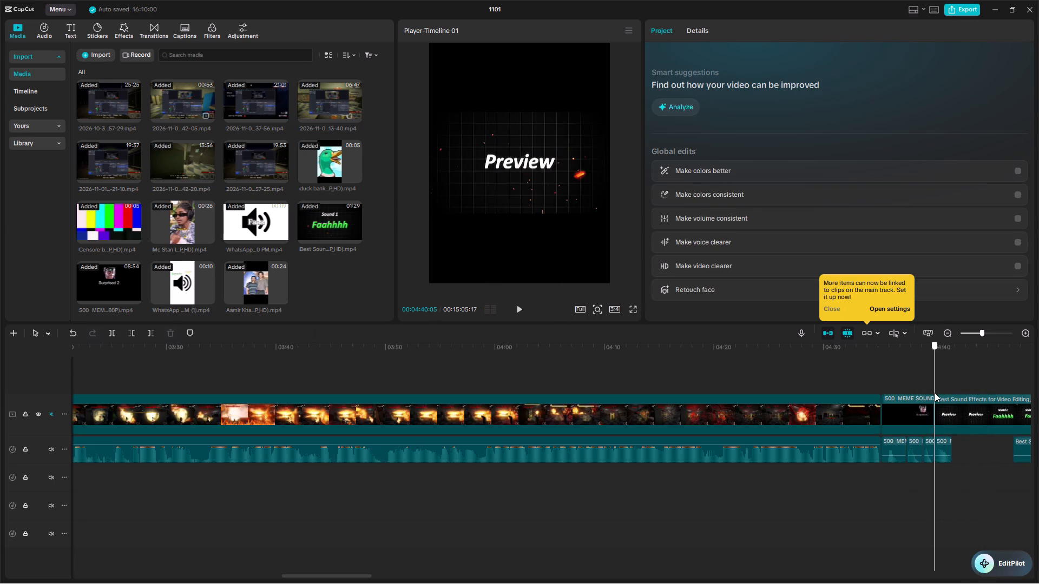
{"action": "left_click_drag", "start_coordinate": [935, 393], "coordinate": [932, 393]}
{"action": "left_click_drag", "start_coordinate": [1021, 451], "coordinate": [998, 455]}
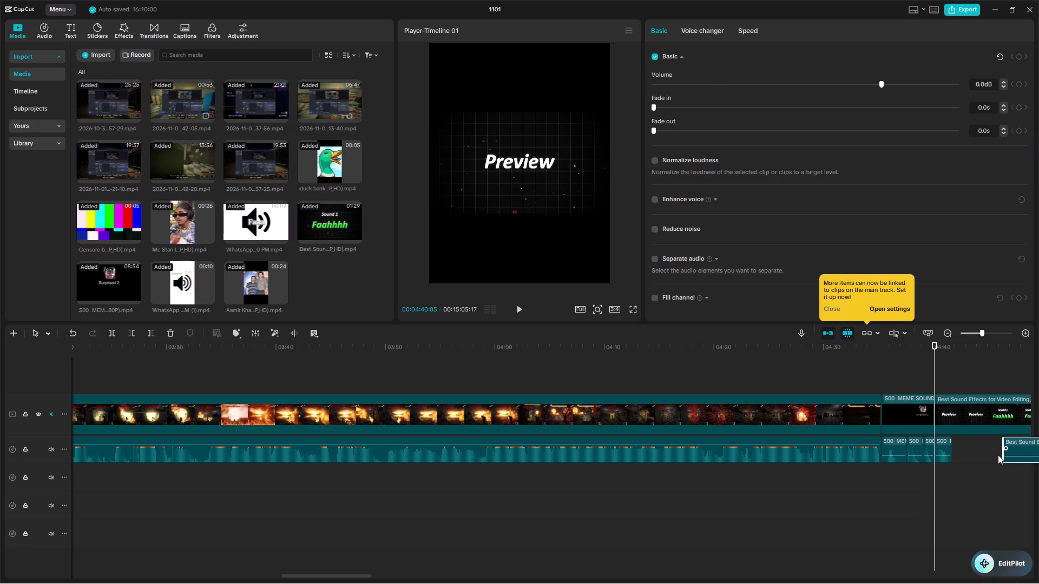
{"action": "left_click_drag", "start_coordinate": [998, 455], "coordinate": [961, 453]}
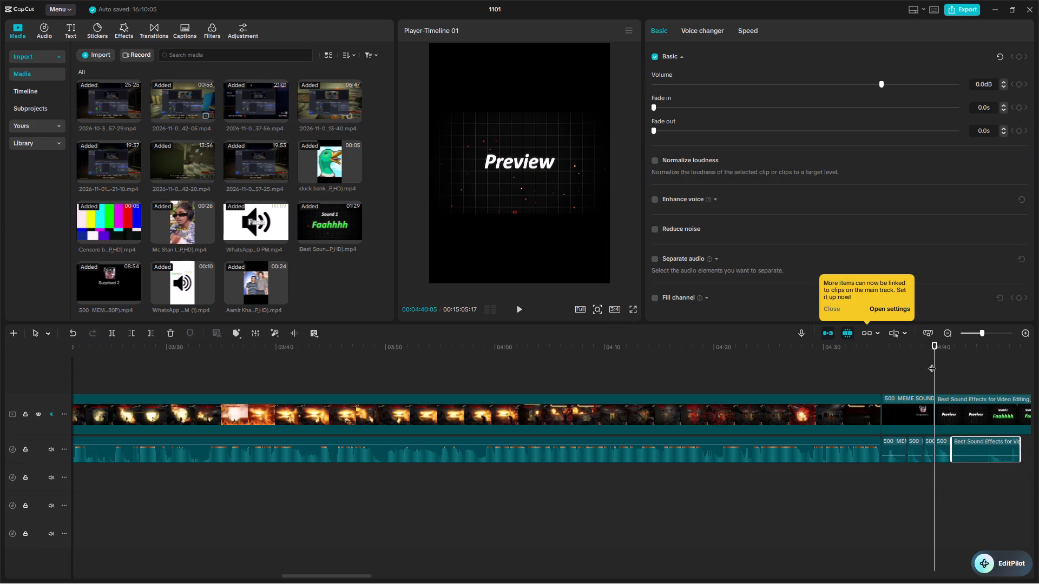
Replay the sounds from 00:04:35:09 and trim off the first Best Sound Effects audio piece's beginning up to 00:04:44:26, at Faahhhh.
{"action": "left_click_drag", "start_coordinate": [929, 358], "coordinate": [906, 361]}
{"action": "left_click_drag", "start_coordinate": [933, 355], "coordinate": [888, 367]}
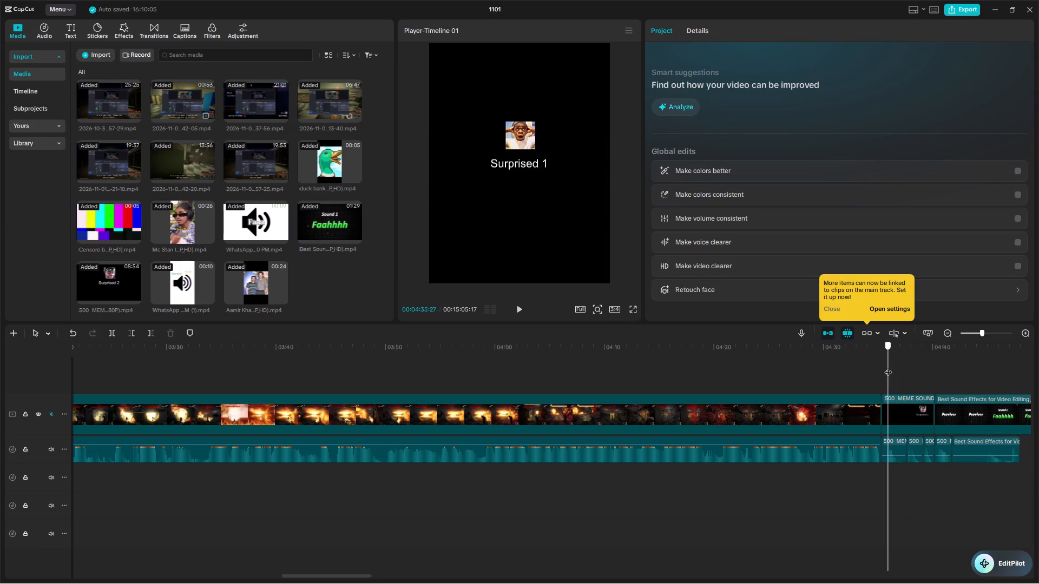
{"action": "left_click_drag", "start_coordinate": [888, 367], "coordinate": [884, 368]}
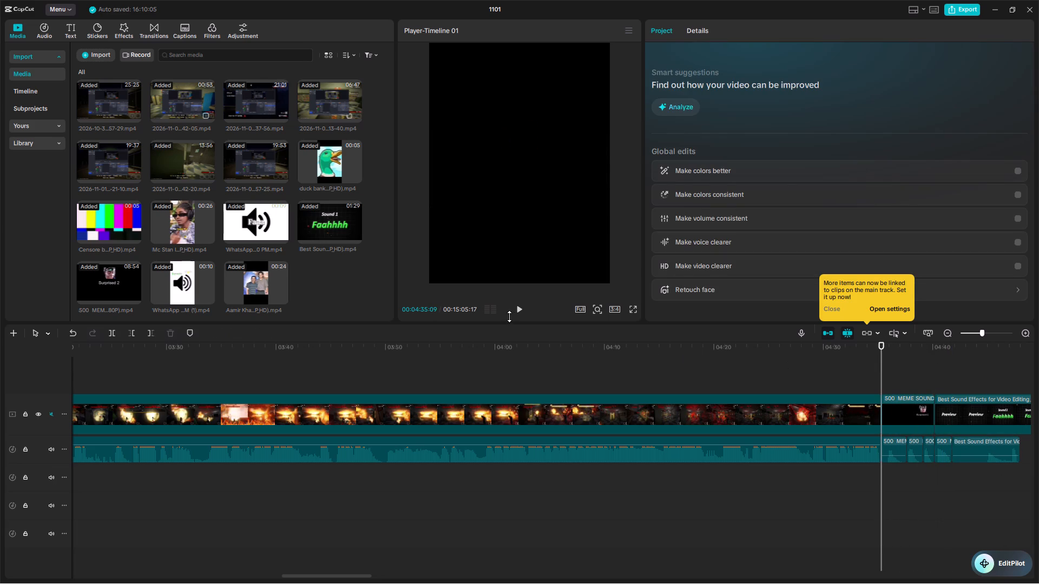
{"action": "left_click", "coordinate": [517, 316]}
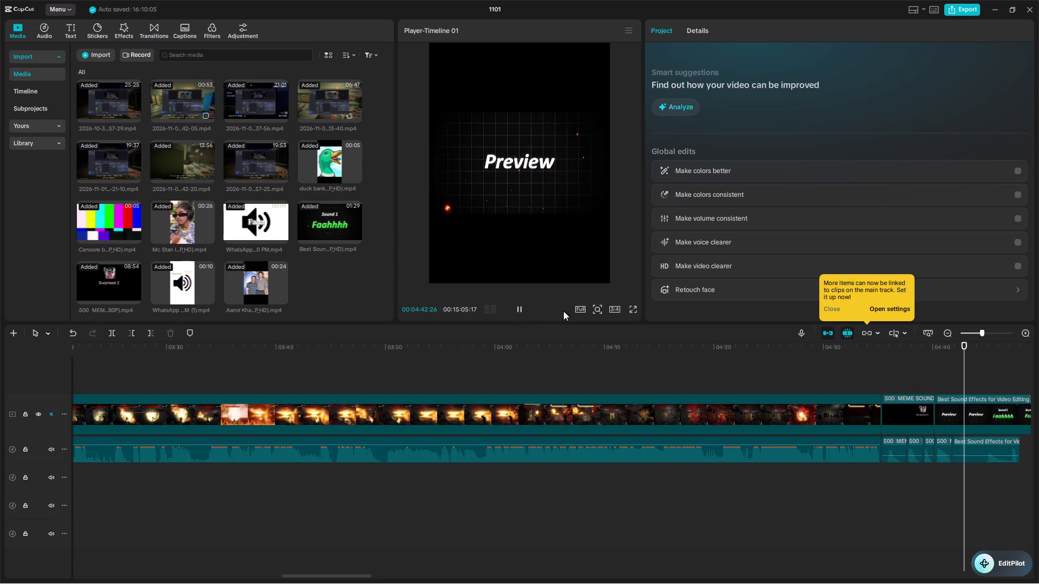
{"action": "left_click", "coordinate": [979, 452]}
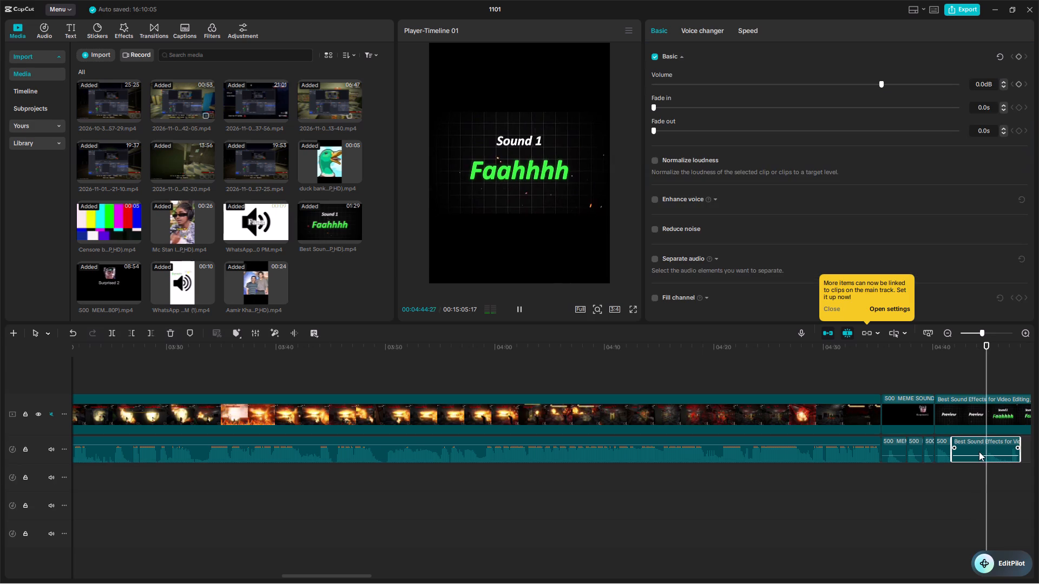
{"action": "left_click", "coordinate": [989, 369]}
{"action": "left_click_drag", "start_coordinate": [979, 357], "coordinate": [991, 357]}
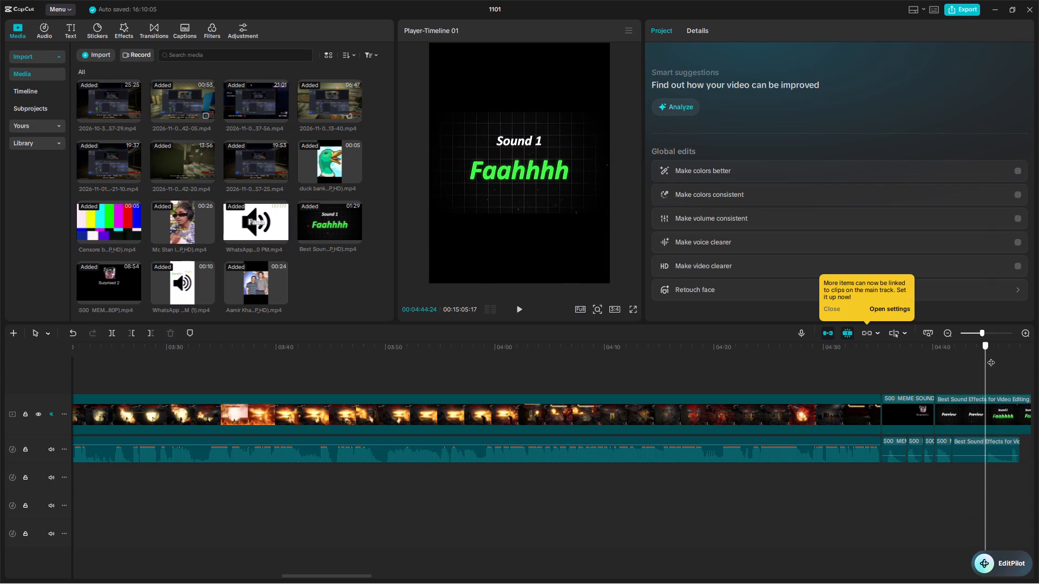
{"action": "left_click_drag", "start_coordinate": [991, 357], "coordinate": [986, 357]}
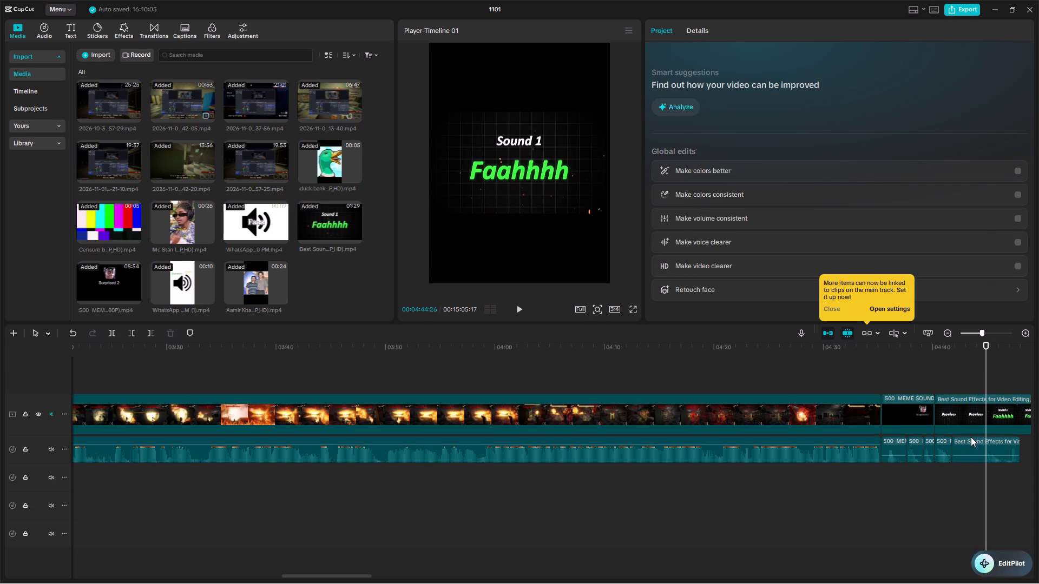
{"action": "left_click", "coordinate": [971, 437]}
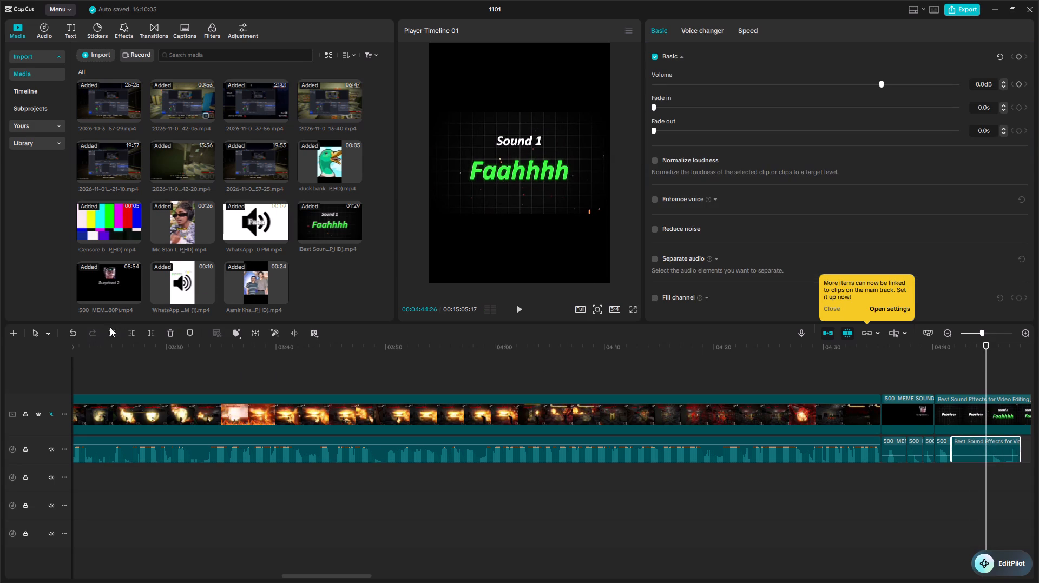
{"action": "left_click", "coordinate": [135, 333]}
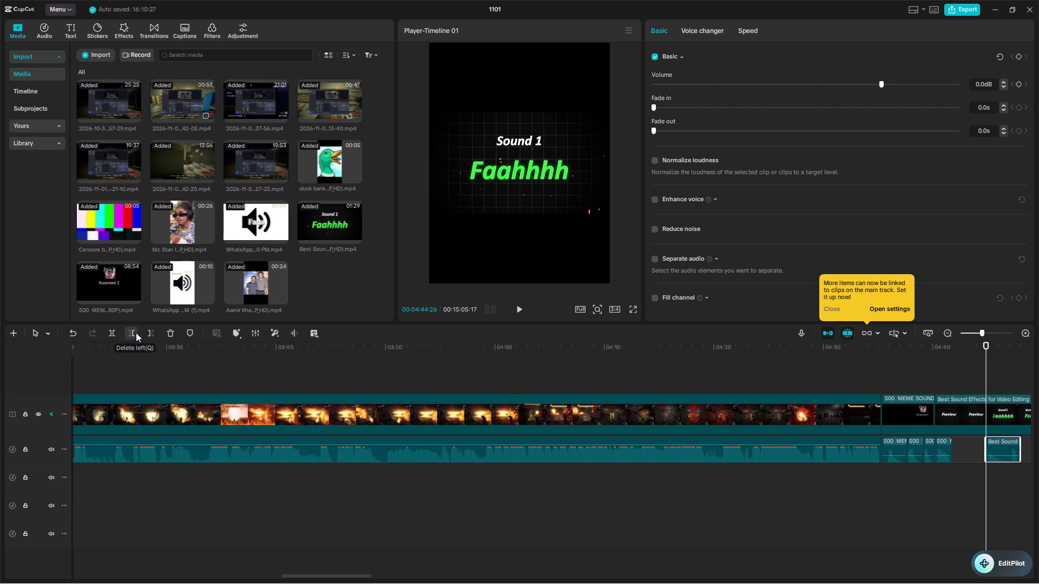
Move the trimmed Best Sound Effects audio piece back against the end of the preceding meme pack audio.
{"action": "left_click", "coordinate": [873, 491]}
{"action": "left_click_drag", "start_coordinate": [991, 453], "coordinate": [960, 459]}
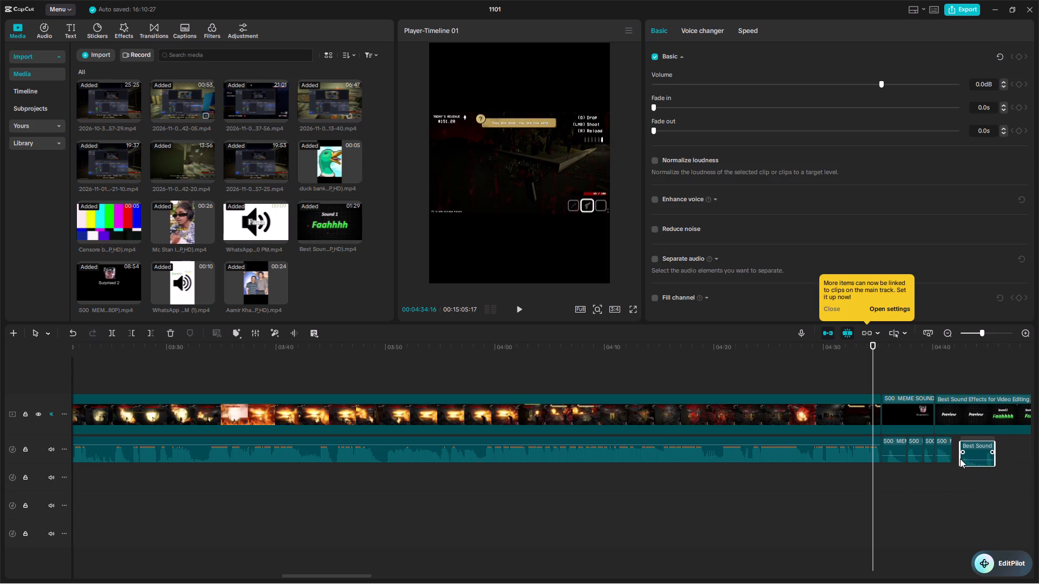
{"action": "left_click_drag", "start_coordinate": [960, 459], "coordinate": [959, 458]}
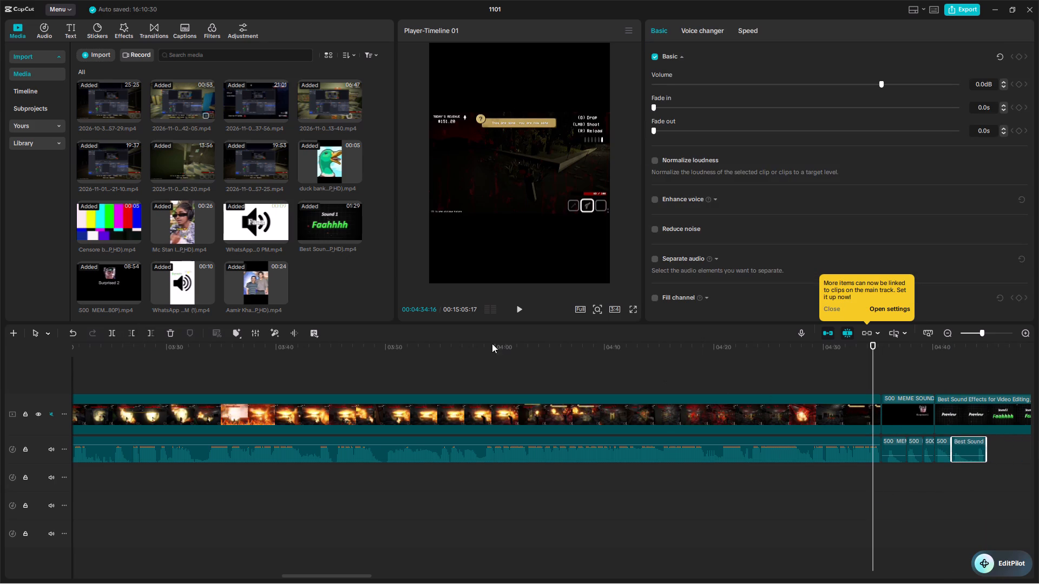
Listen to the moved Best Sound Effects audio piece and split it at 00:04:43:29.
{"action": "left_click", "coordinate": [518, 313]}
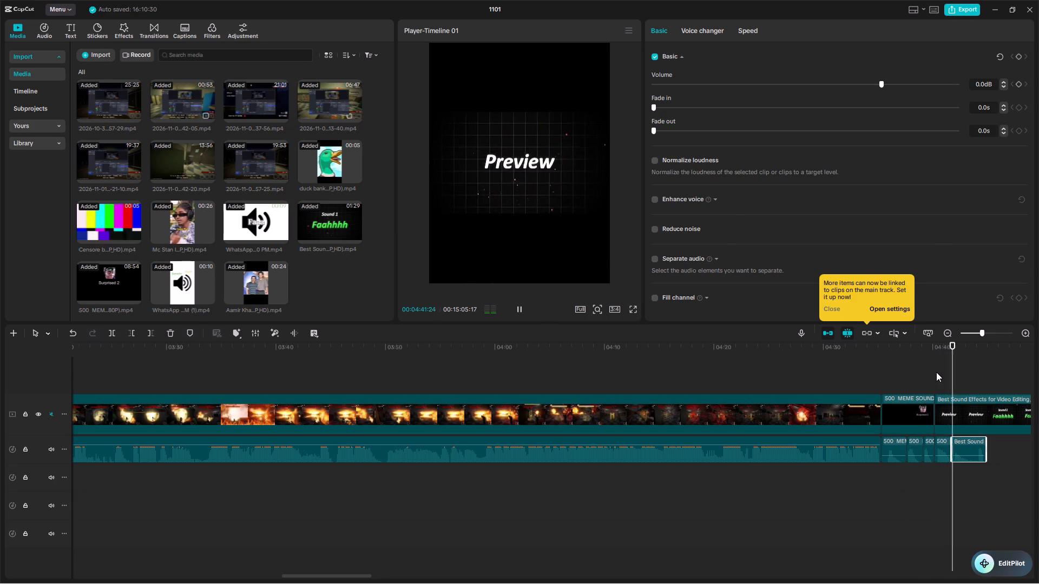
{"action": "left_click", "coordinate": [519, 308]}
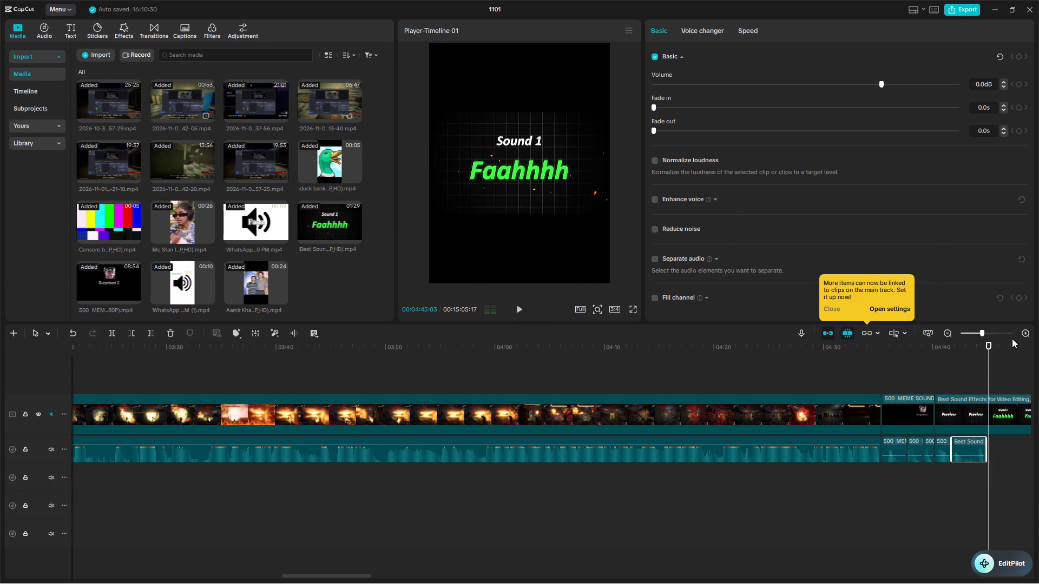
{"action": "left_click_drag", "start_coordinate": [991, 359], "coordinate": [976, 362]}
{"action": "left_click", "coordinate": [106, 334]}
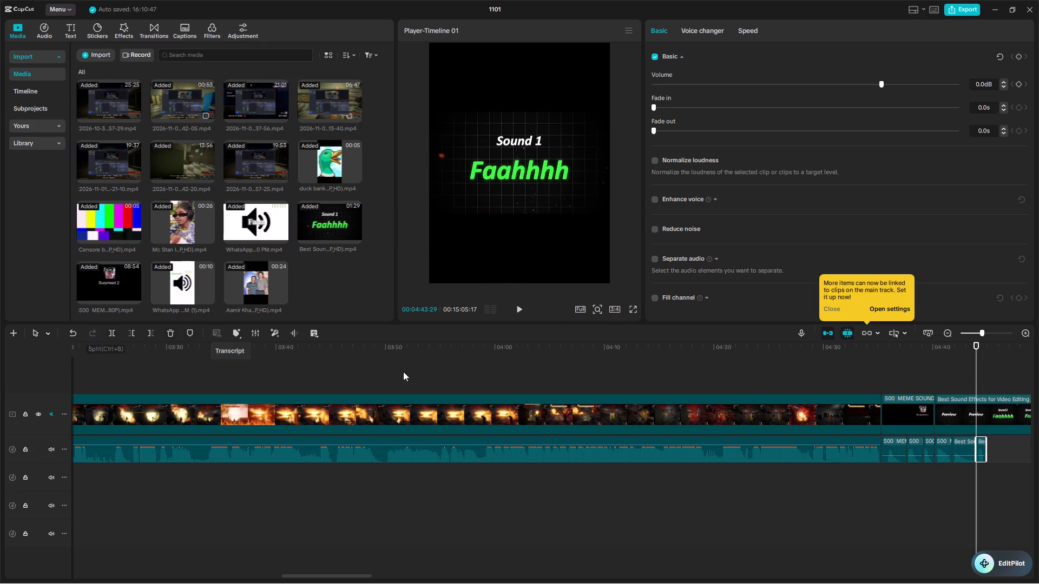
Trim the Preview opening off the Best Sound Effects video by removing everything before 00:04:44:26.
{"action": "left_click", "coordinate": [654, 523]}
{"action": "left_click_drag", "start_coordinate": [656, 360], "coordinate": [1022, 364]}
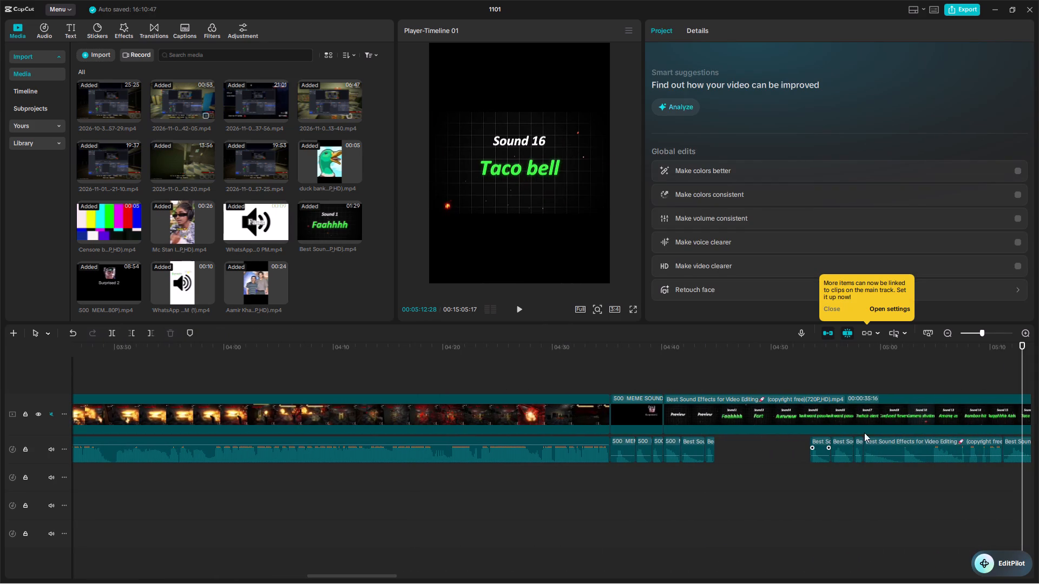
{"action": "left_click_drag", "start_coordinate": [1016, 343], "coordinate": [712, 415]}
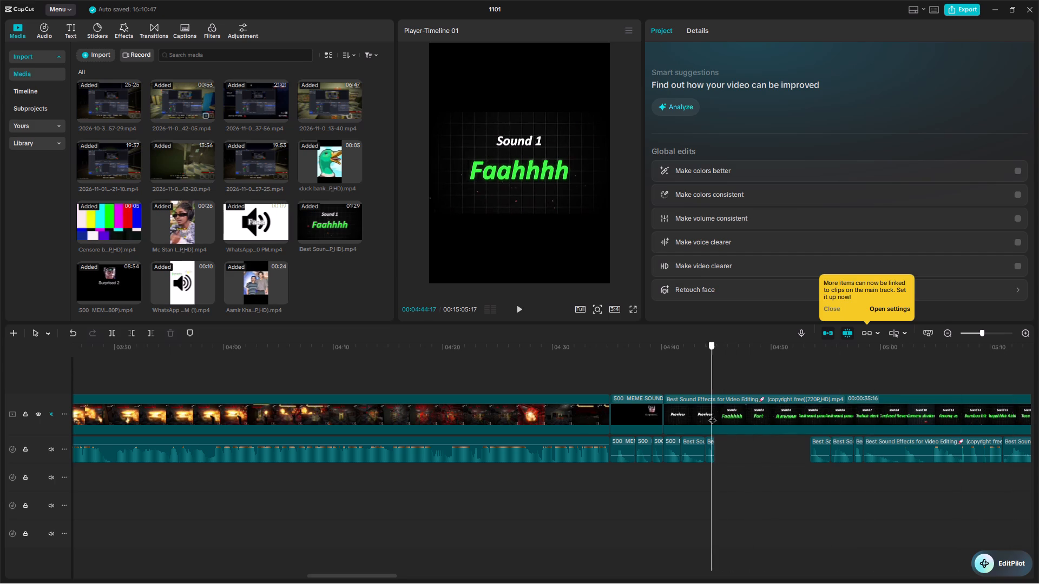
{"action": "left_click_drag", "start_coordinate": [712, 415], "coordinate": [717, 415]}
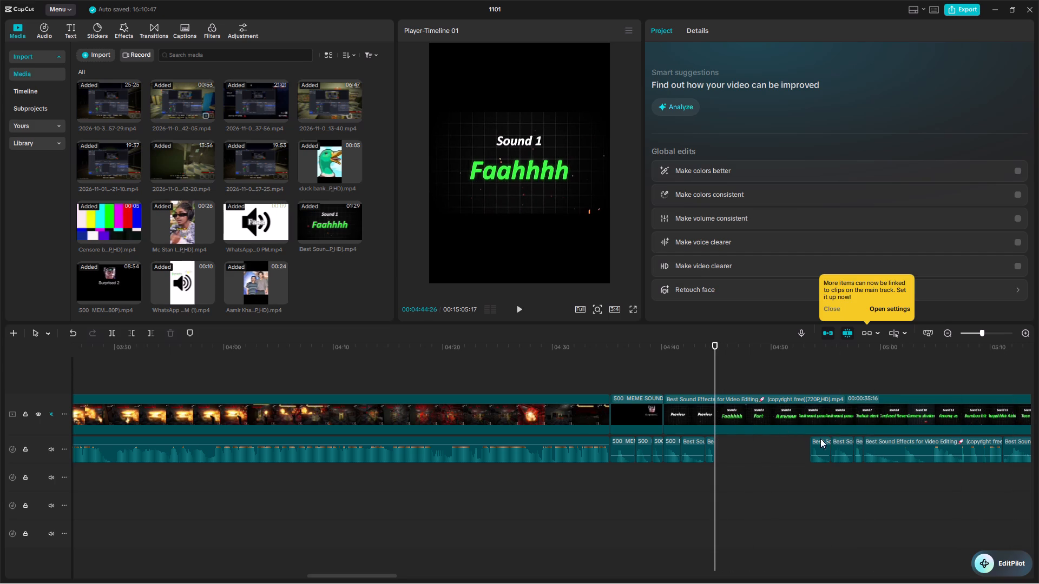
{"action": "key", "text": "BackSpace"}
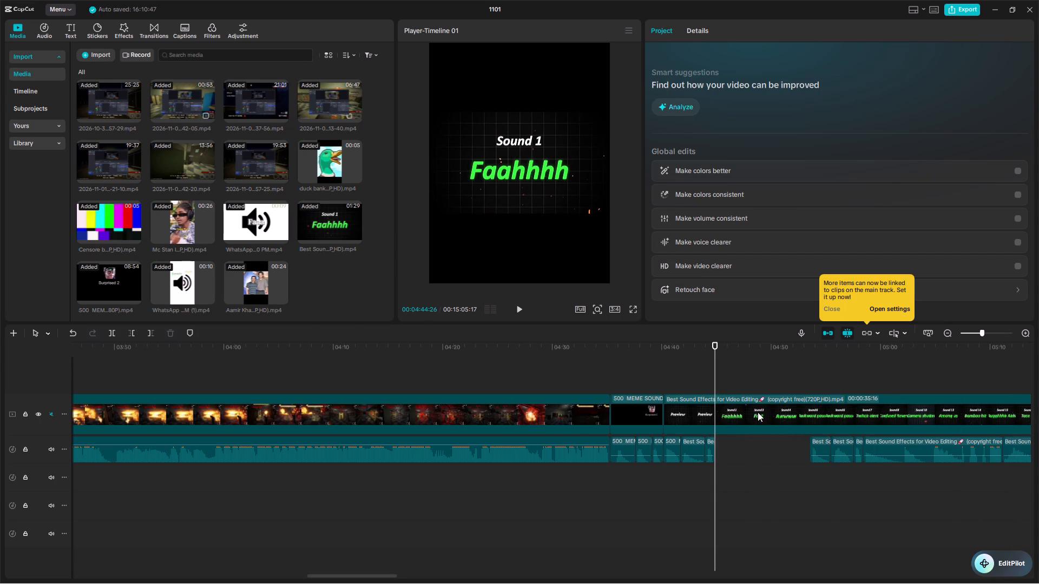
{"action": "left_click", "coordinate": [758, 412]}
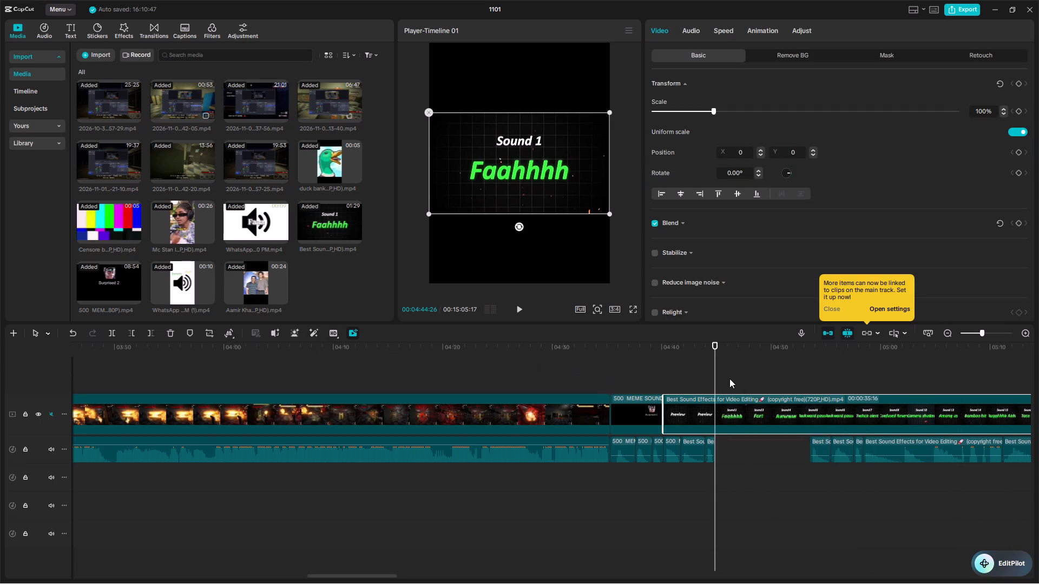
{"action": "left_click", "coordinate": [129, 329]}
Listen through the Best Sound Effects clip from Confused Reverb to Disappointed, and scrub back to the gameplay at 00:00:35:00.
{"action": "left_click", "coordinate": [754, 494]}
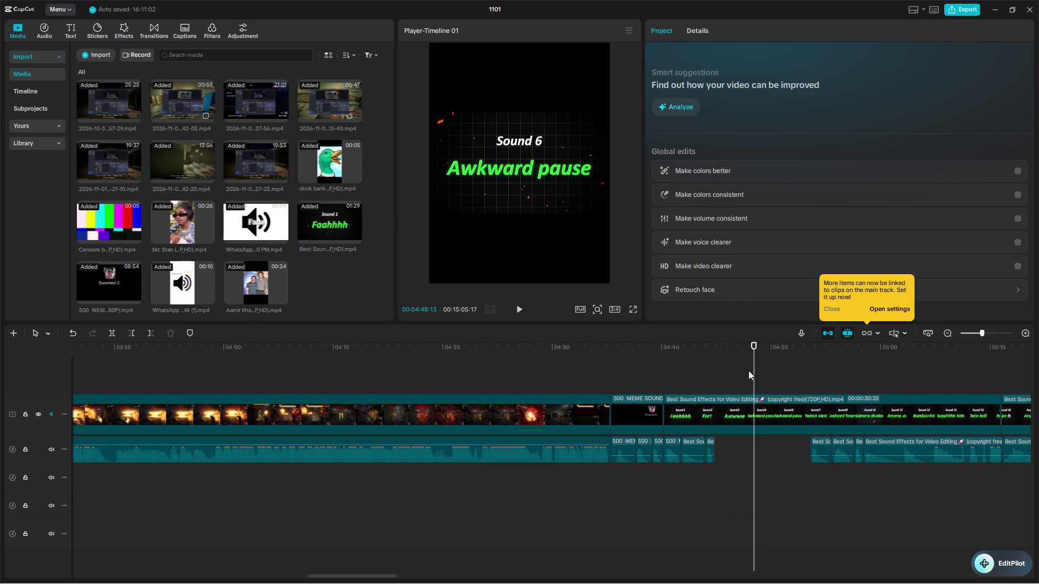
{"action": "left_click_drag", "start_coordinate": [748, 369], "coordinate": [813, 388]}
{"action": "left_click_drag", "start_coordinate": [753, 362], "coordinate": [807, 378]}
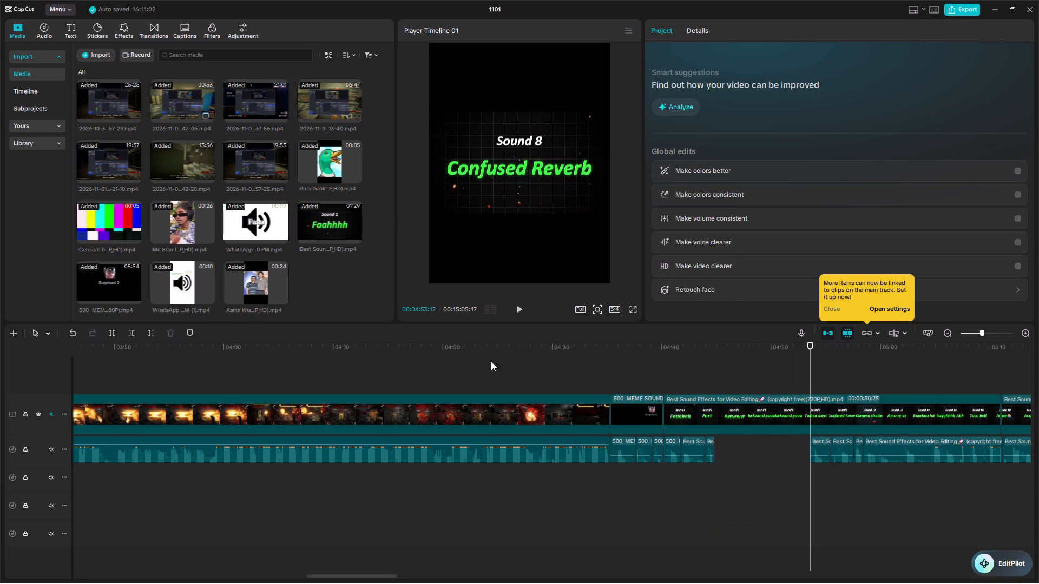
{"action": "left_click", "coordinate": [522, 313]}
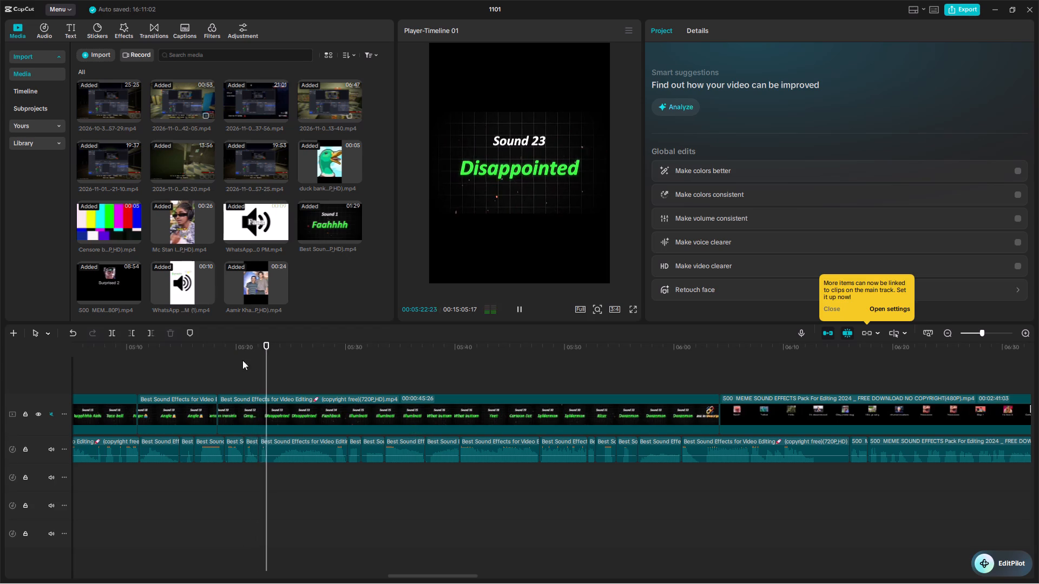
{"action": "left_click_drag", "start_coordinate": [278, 345], "coordinate": [621, 350]}
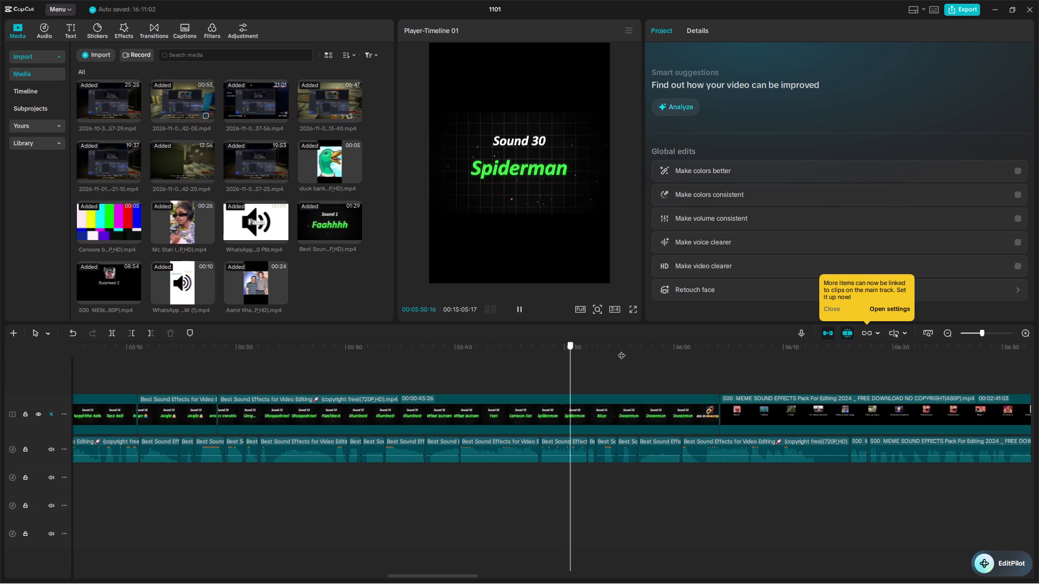
{"action": "left_click_drag", "start_coordinate": [621, 350], "coordinate": [0, 323]}
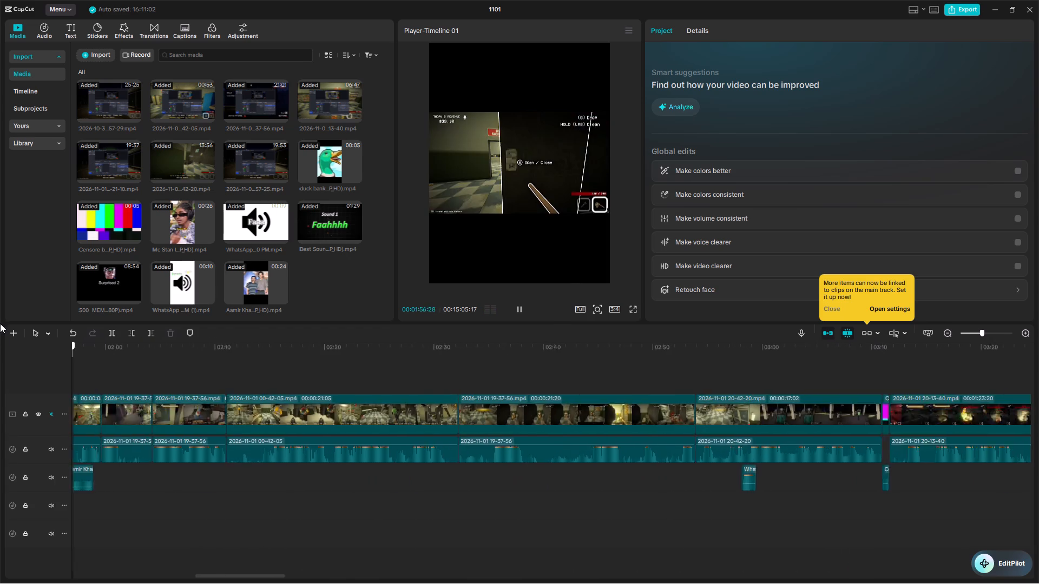
{"action": "left_click_drag", "start_coordinate": [0, 323], "coordinate": [482, 265]}
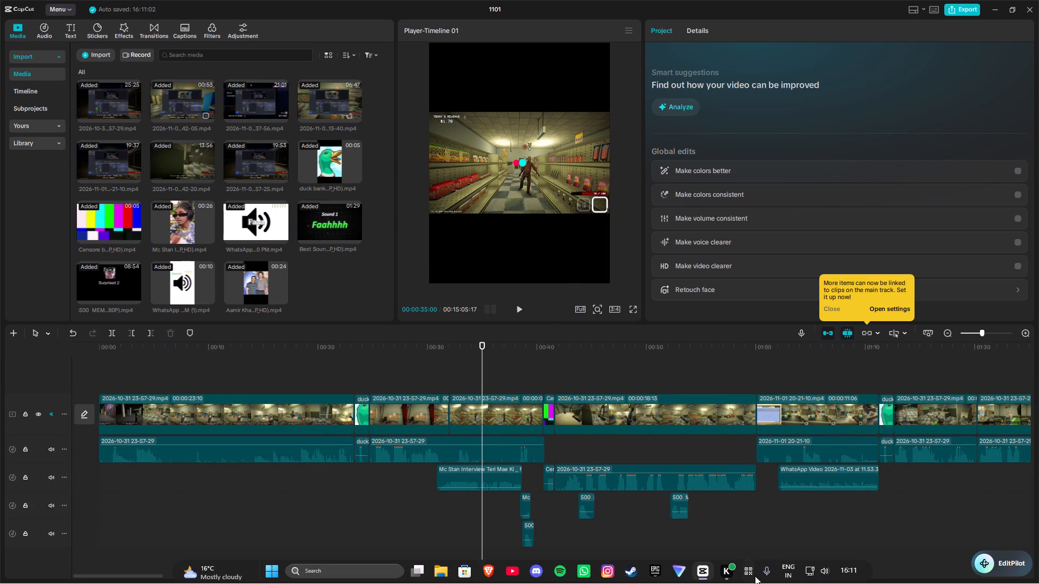
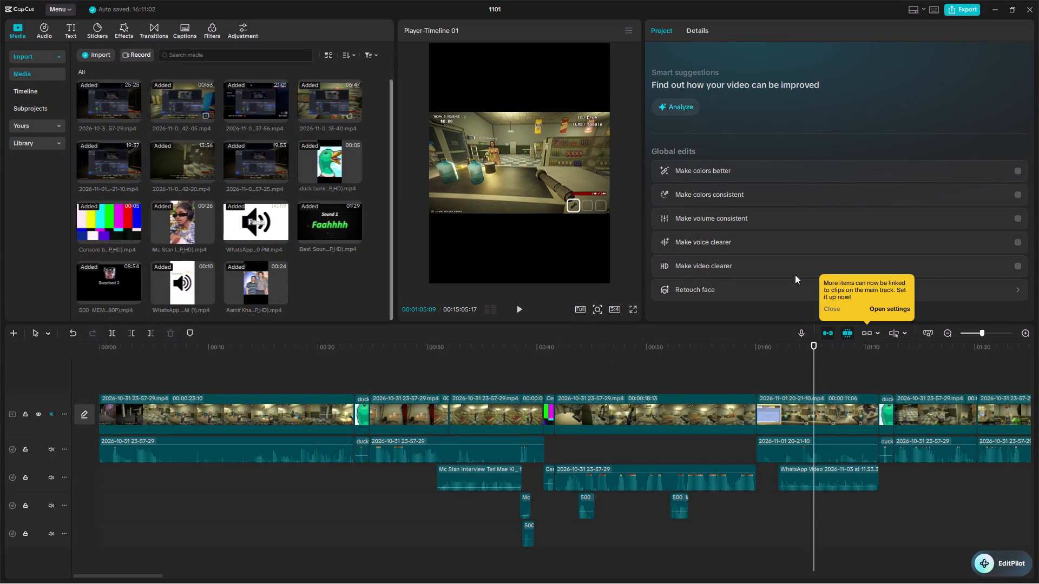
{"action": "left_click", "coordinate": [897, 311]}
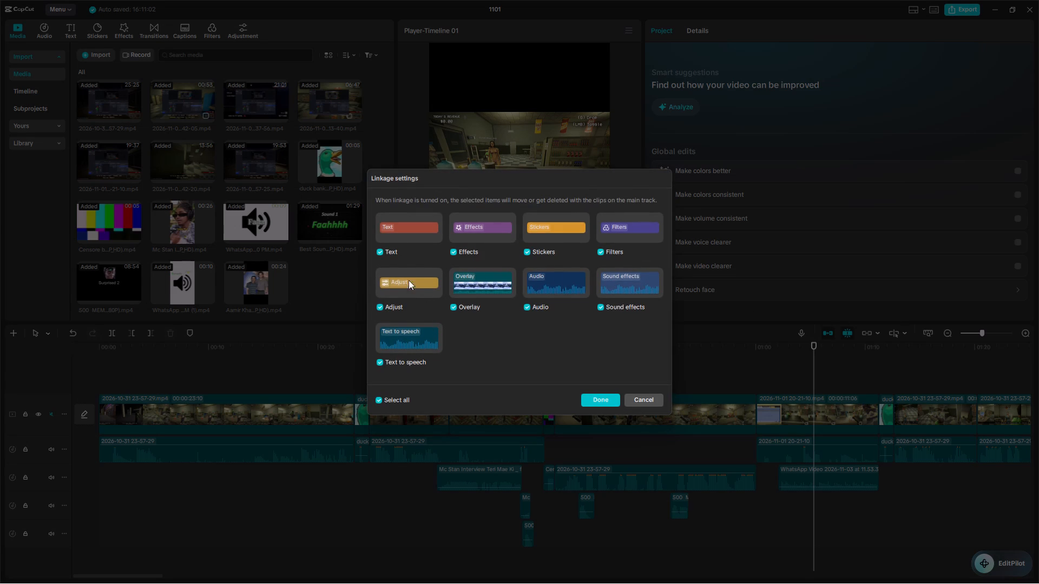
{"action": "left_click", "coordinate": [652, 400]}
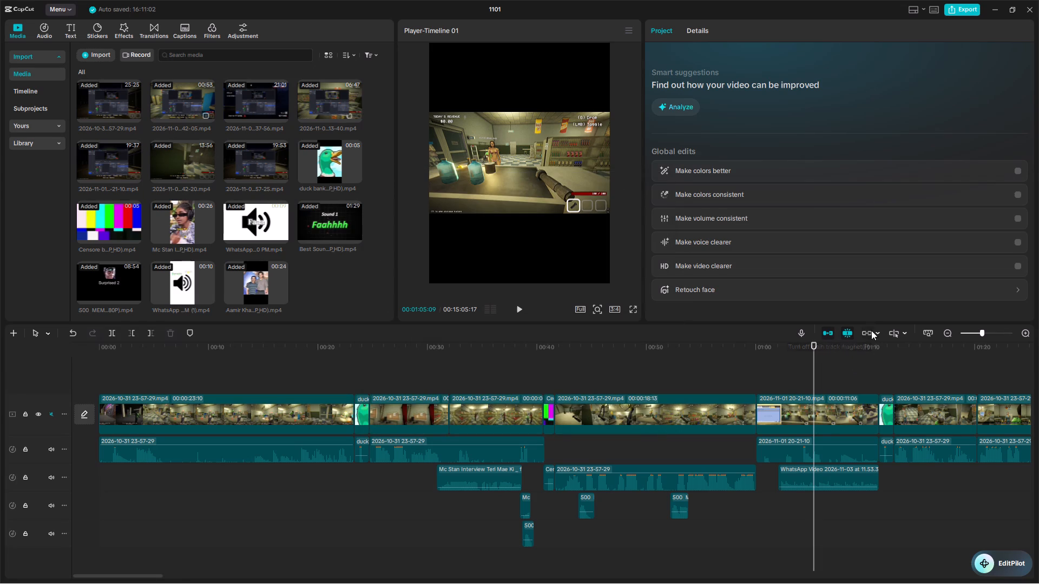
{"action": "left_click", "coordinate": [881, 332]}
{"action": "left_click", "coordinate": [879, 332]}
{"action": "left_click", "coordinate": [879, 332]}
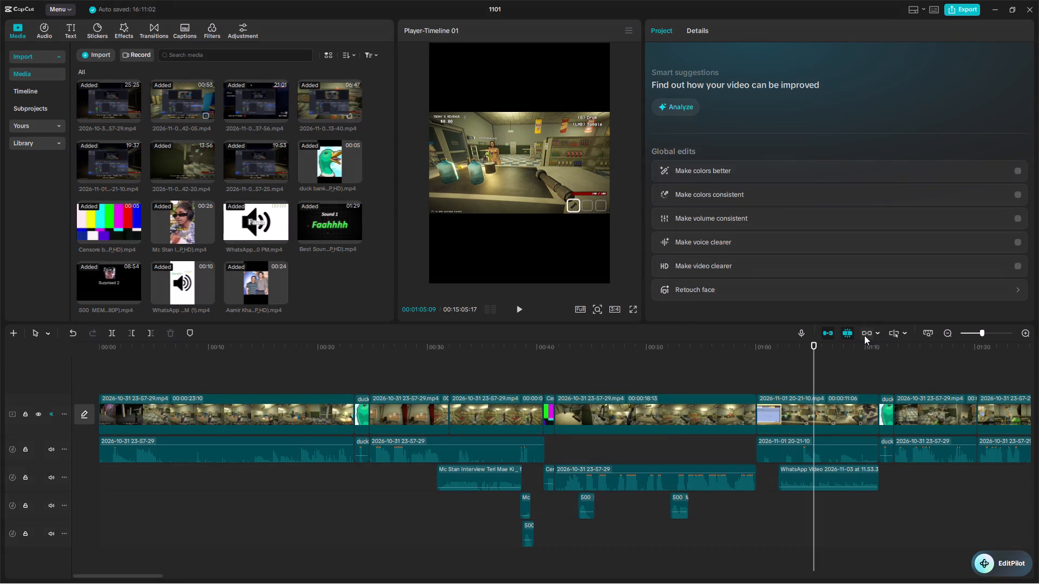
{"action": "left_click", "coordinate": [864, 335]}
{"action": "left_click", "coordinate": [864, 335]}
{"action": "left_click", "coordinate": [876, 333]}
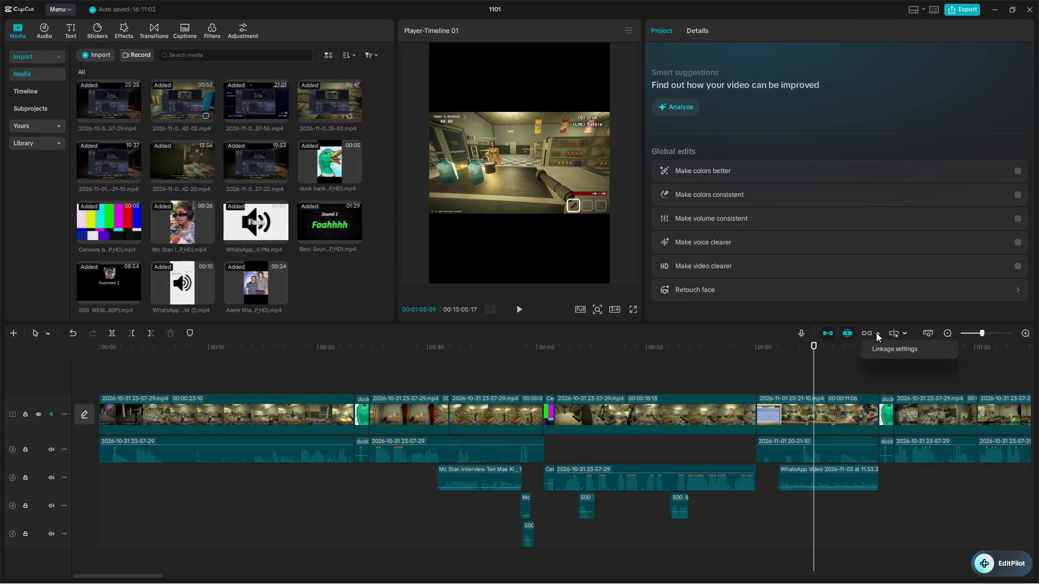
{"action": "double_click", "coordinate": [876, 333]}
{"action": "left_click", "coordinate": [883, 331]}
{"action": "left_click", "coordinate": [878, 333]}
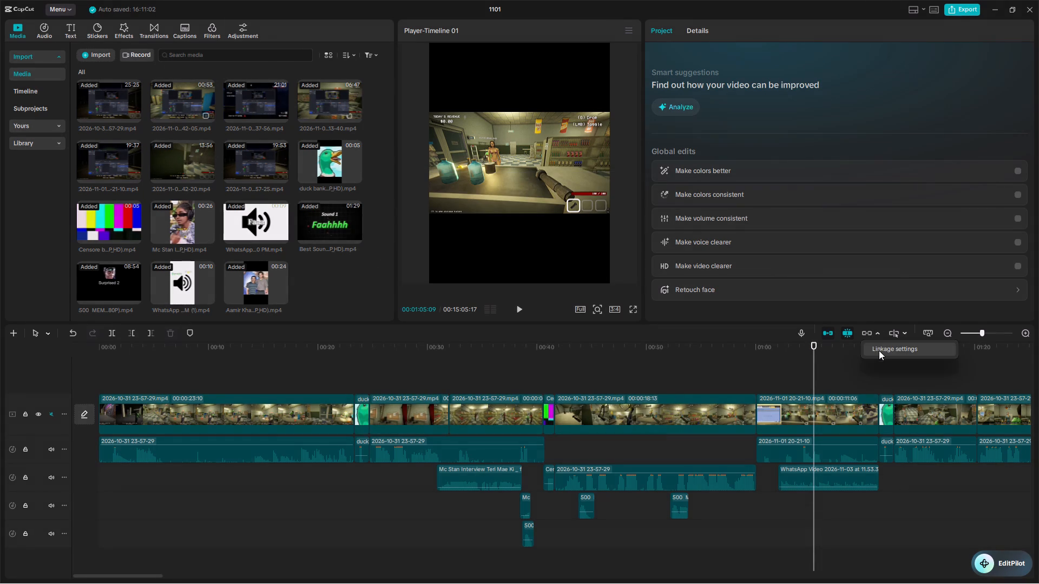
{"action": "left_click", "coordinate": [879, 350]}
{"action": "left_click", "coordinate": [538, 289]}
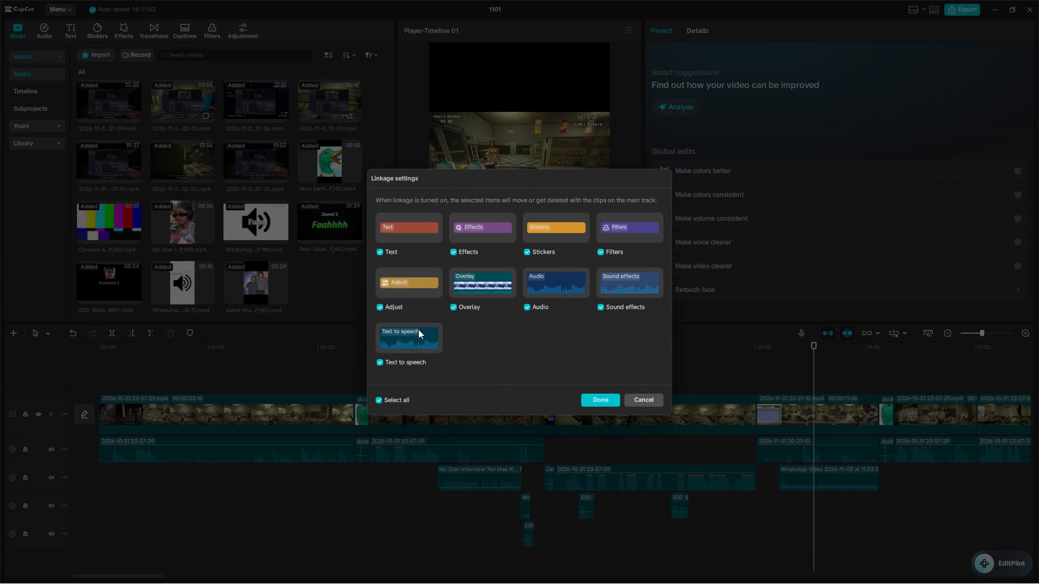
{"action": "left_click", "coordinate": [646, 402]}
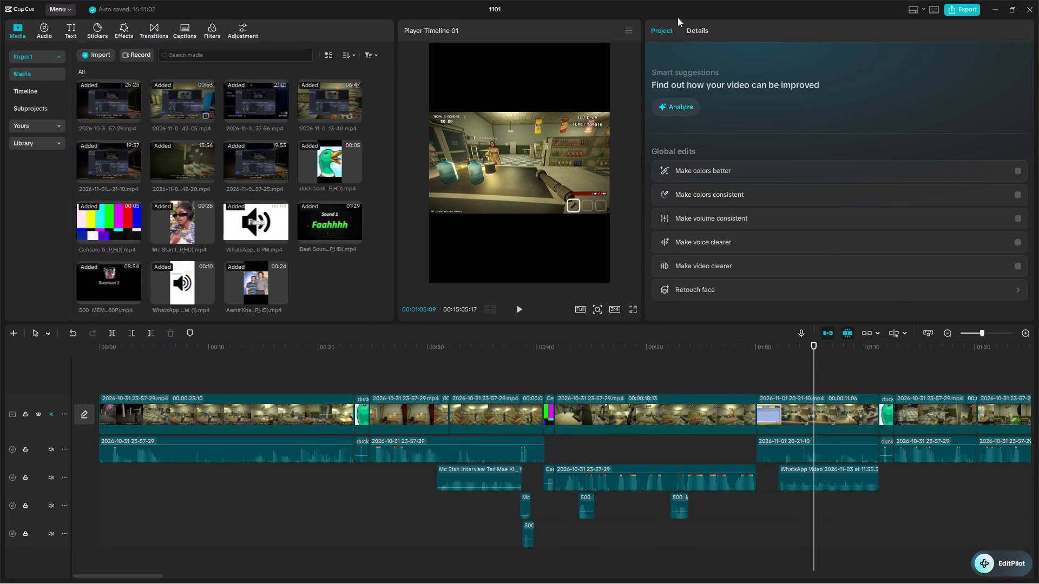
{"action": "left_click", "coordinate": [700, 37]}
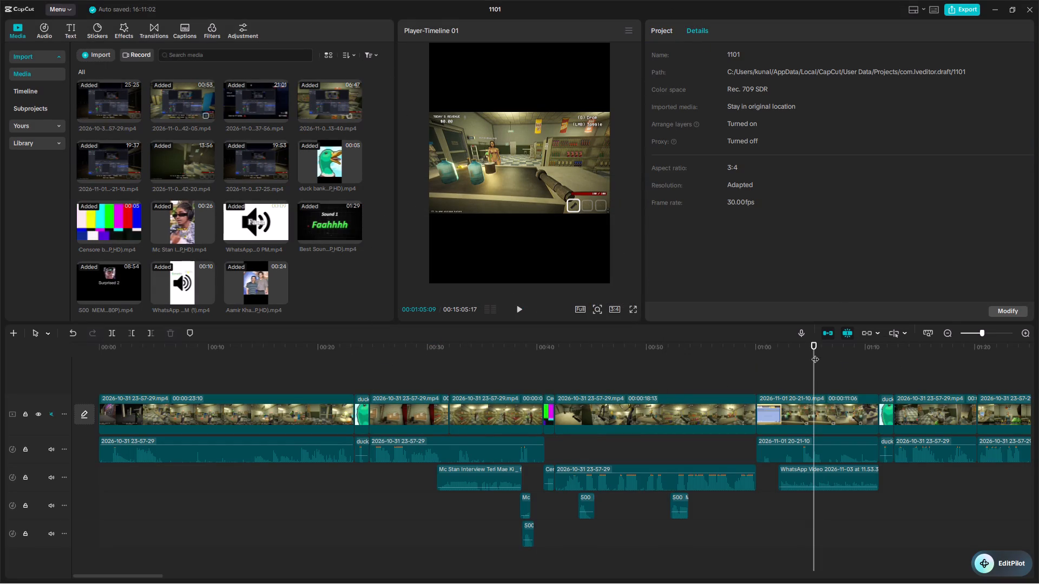
Play the edited gameplay from the start of the timeline to about 00:01:18 to review it.
{"action": "left_click_drag", "start_coordinate": [815, 354], "coordinate": [0, 296]}
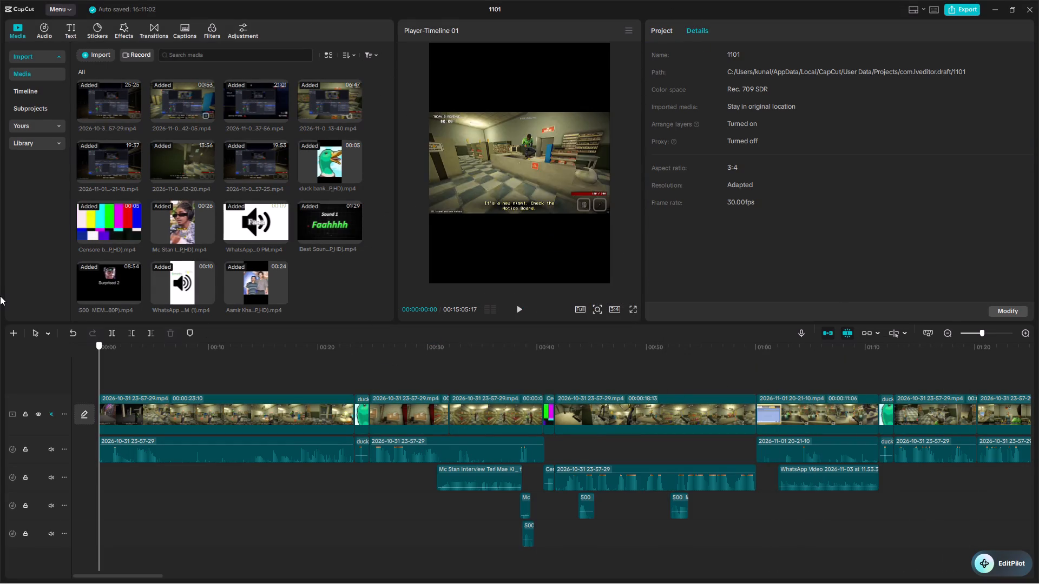
{"action": "left_click_drag", "start_coordinate": [0, 296], "coordinate": [0, 297]}
{"action": "left_click", "coordinate": [522, 313]}
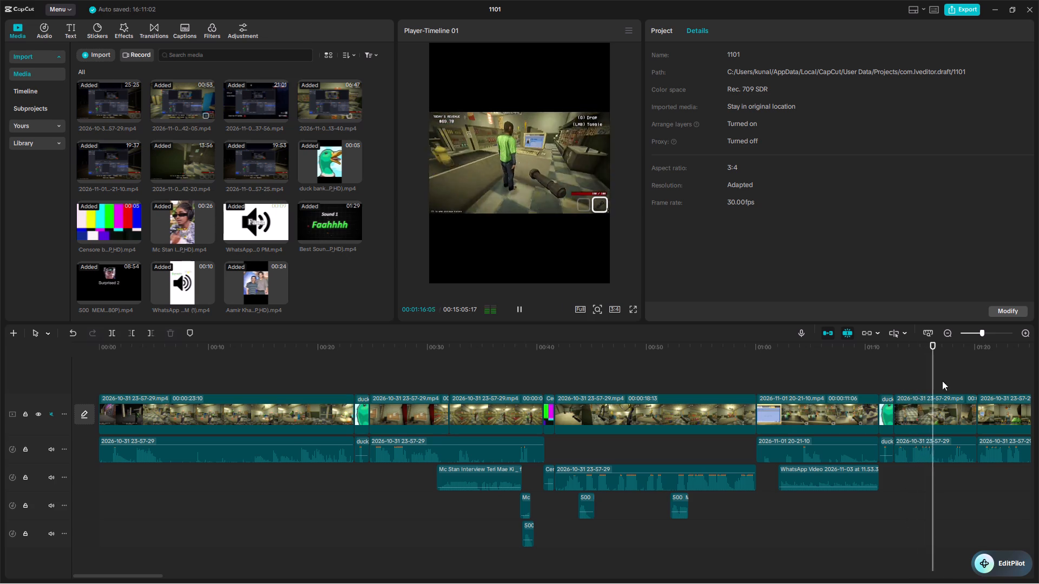
{"action": "left_click", "coordinate": [949, 354]}
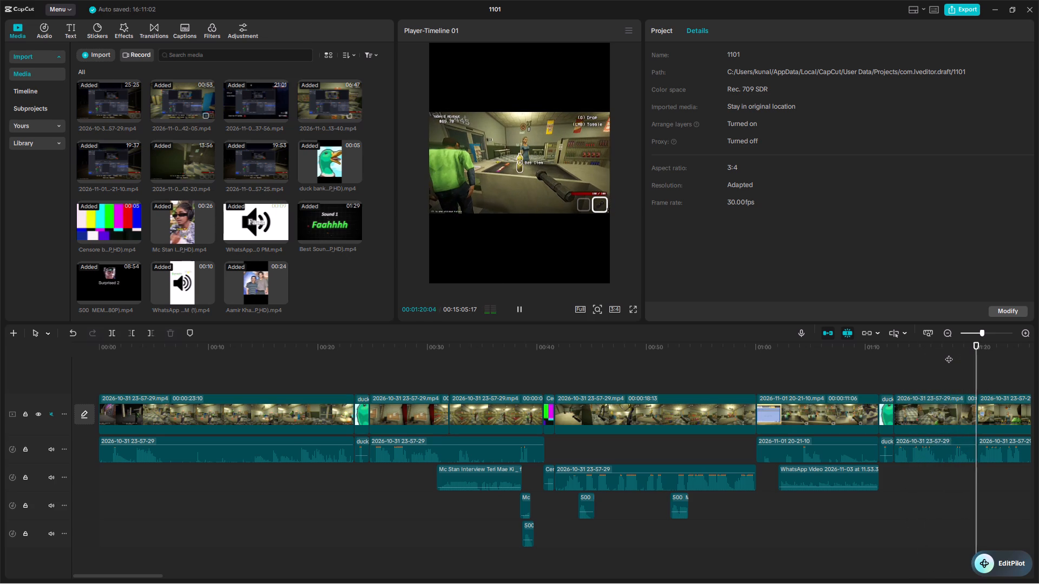
Copy the Best Sound Effects audio piece at 00:04:42:26 and paste it beneath the gameplay audio at 00:01:18:28.
{"action": "left_click_drag", "start_coordinate": [945, 350], "coordinate": [1038, 395]}
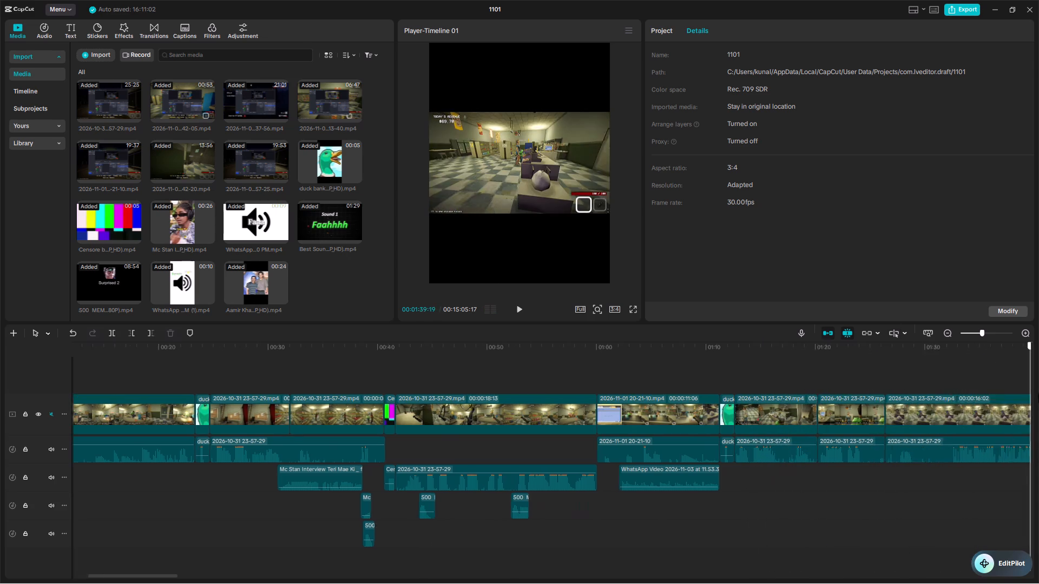
{"action": "left_click_drag", "start_coordinate": [1038, 395], "coordinate": [1038, 384]}
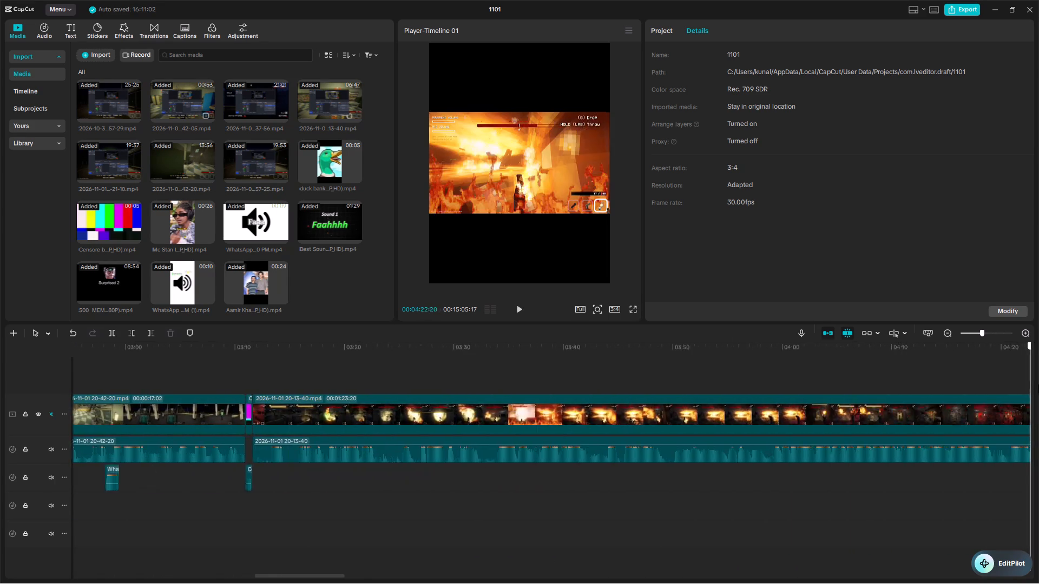
{"action": "left_click_drag", "start_coordinate": [1038, 384], "coordinate": [787, 406]}
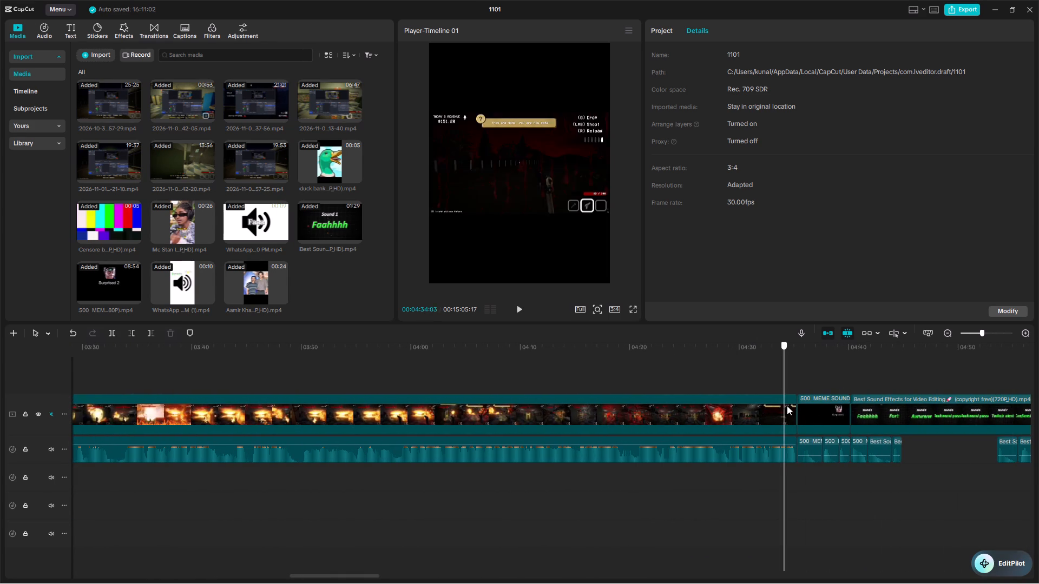
{"action": "left_click_drag", "start_coordinate": [787, 406], "coordinate": [798, 403]}
{"action": "left_click", "coordinate": [515, 309]}
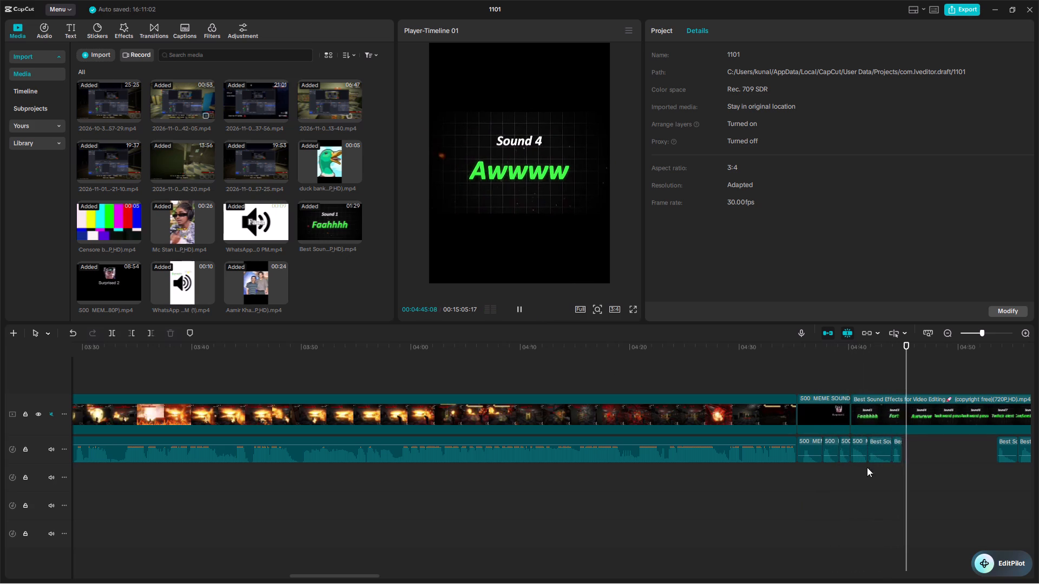
{"action": "left_click_drag", "start_coordinate": [919, 380], "coordinate": [880, 386]}
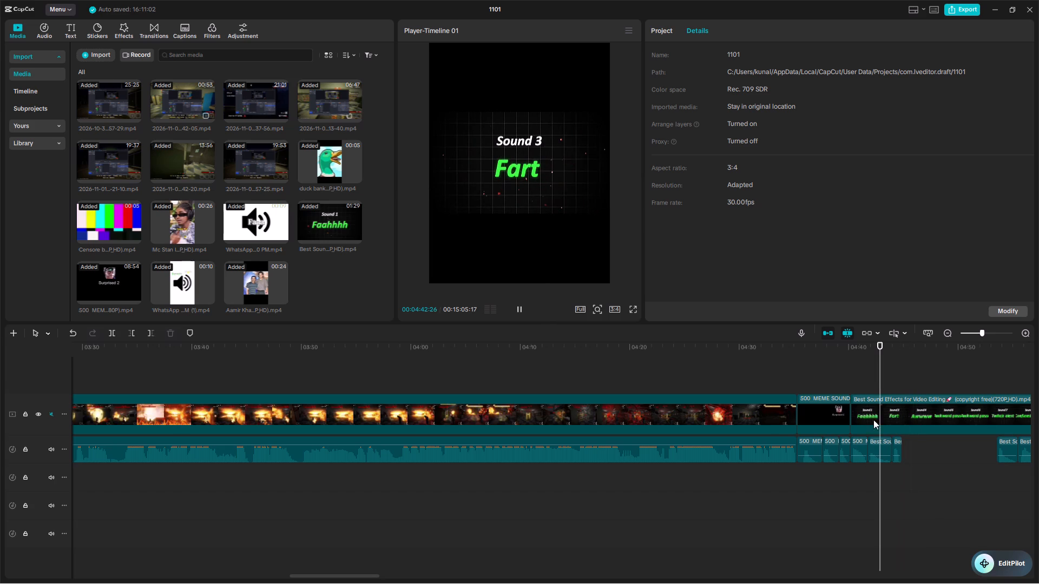
{"action": "left_click", "coordinate": [876, 450]}
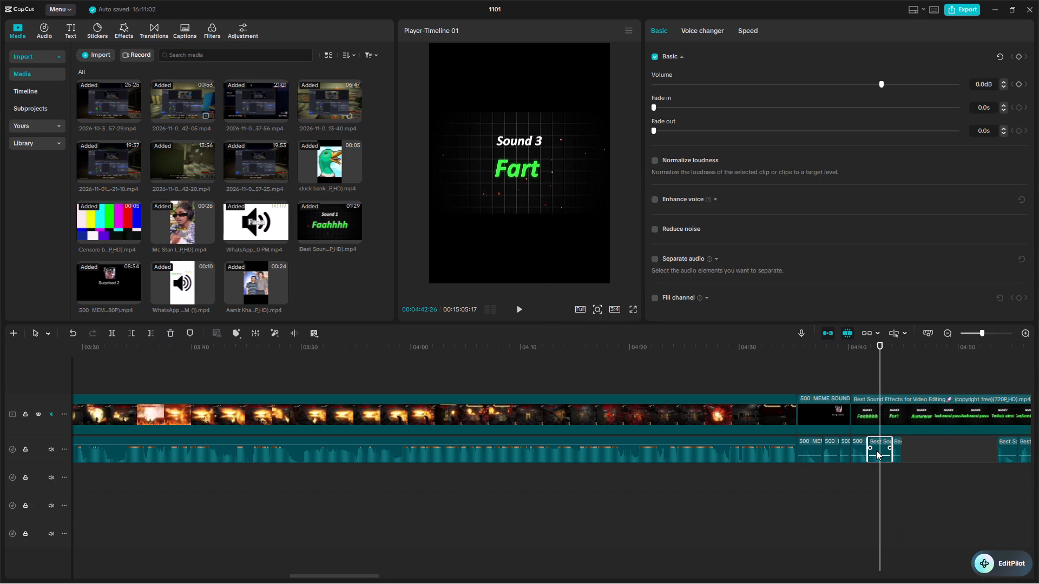
{"action": "key", "text": "ctrl+c"}
{"action": "left_click_drag", "start_coordinate": [882, 359], "coordinate": [864, 361]}
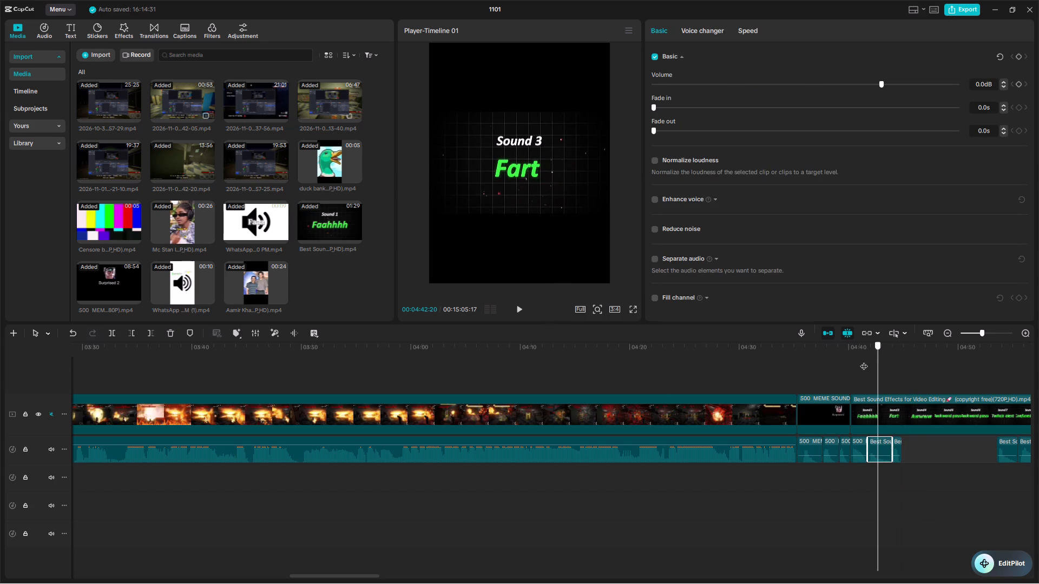
{"action": "left_click_drag", "start_coordinate": [864, 361], "coordinate": [607, 416]}
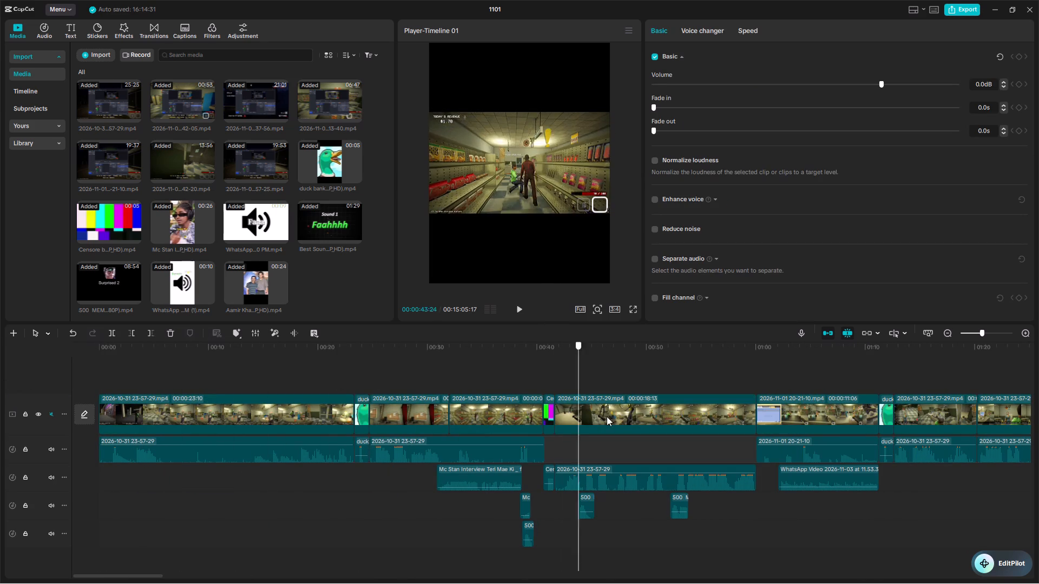
{"action": "left_click_drag", "start_coordinate": [607, 416], "coordinate": [820, 448]}
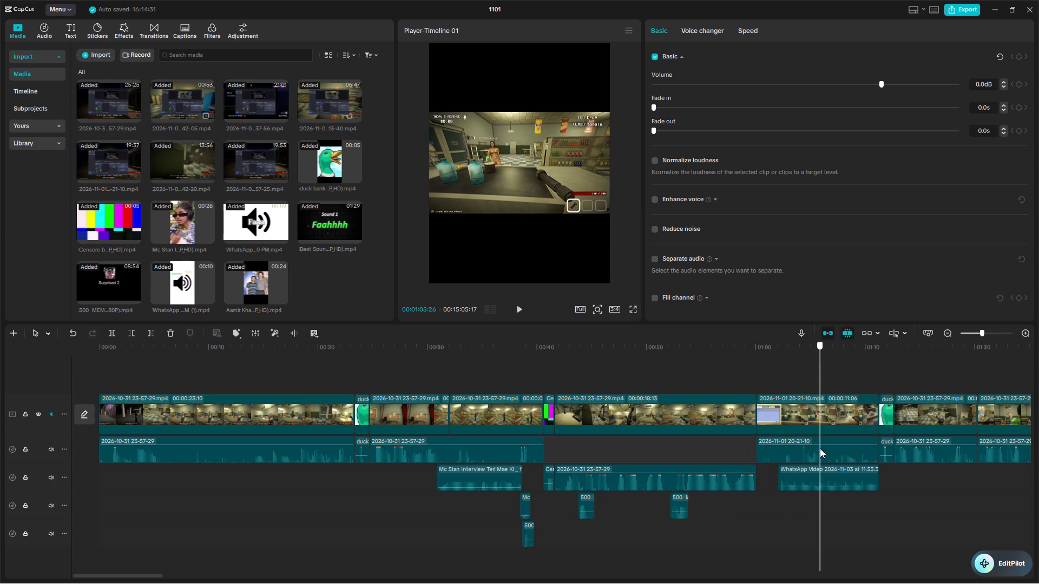
{"action": "left_click_drag", "start_coordinate": [820, 448], "coordinate": [908, 449]}
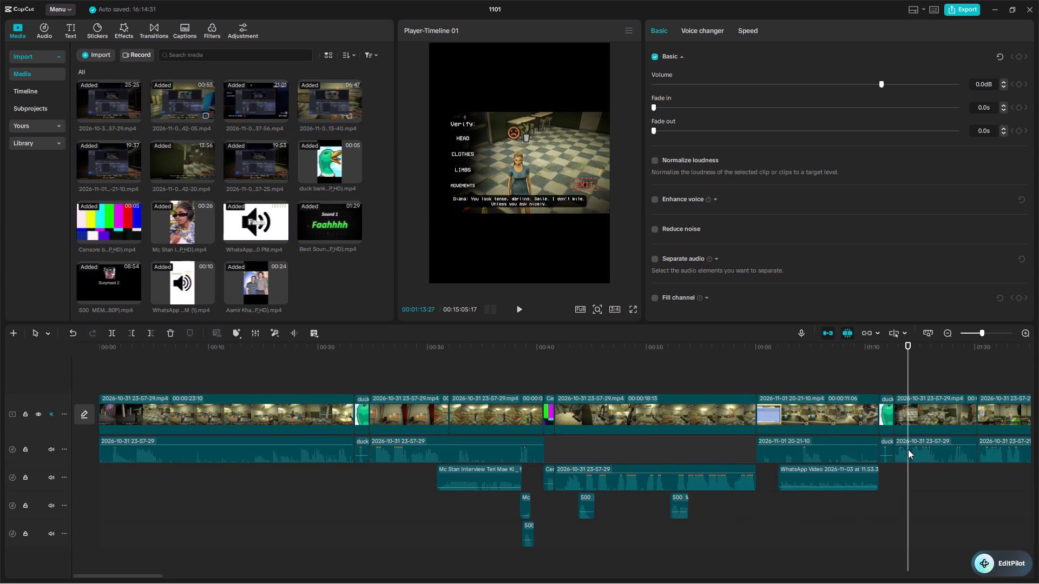
{"action": "left_click", "coordinate": [524, 308]}
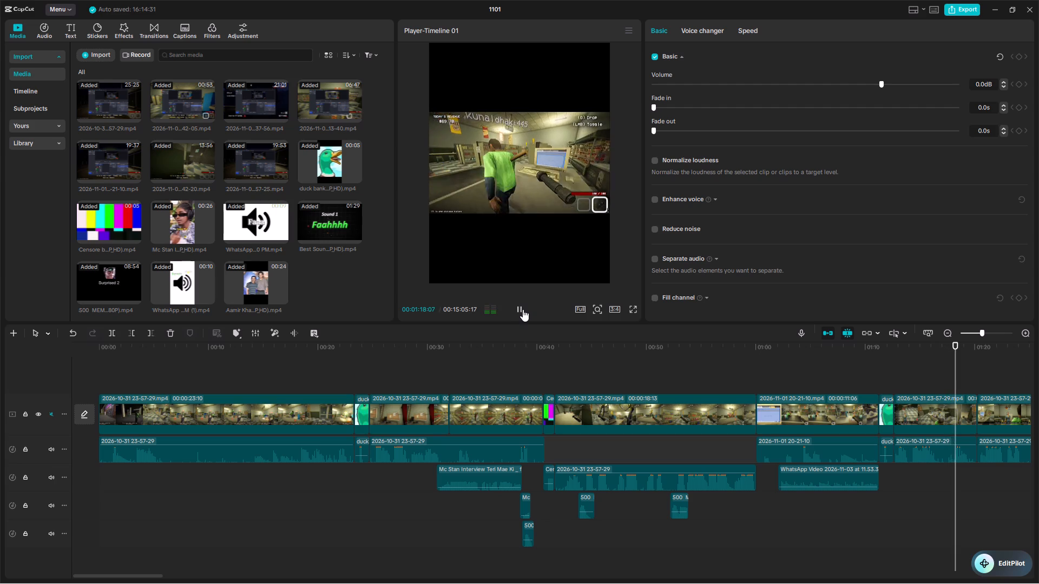
{"action": "key", "text": "ctrl+v"}
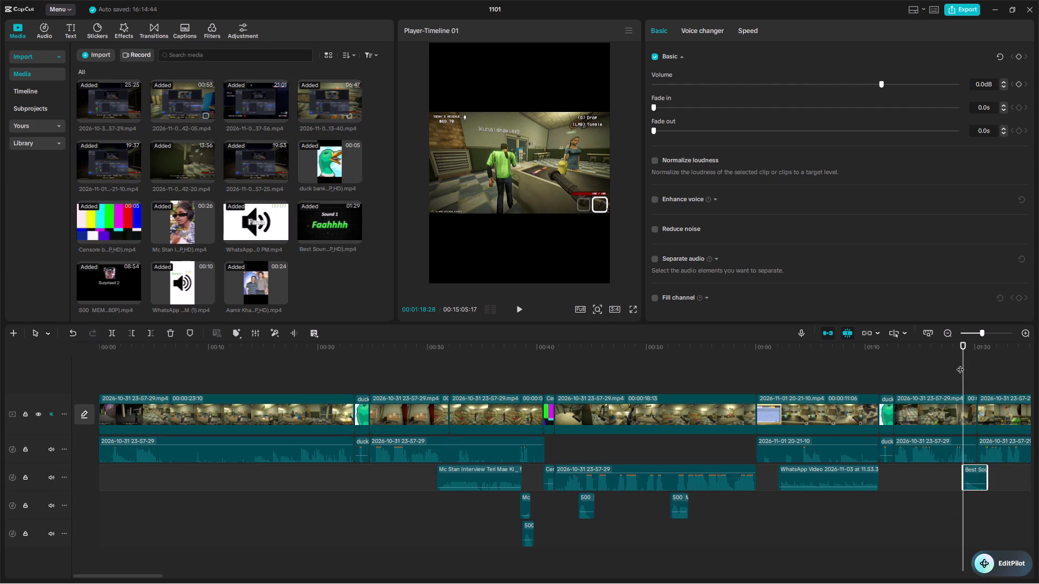
Fine-tune the pasted sound effect's timing against the gameplay by replaying and shifting it, so it starts at about 00:01:19.
{"action": "left_click", "coordinate": [960, 363]}
{"action": "left_click", "coordinate": [518, 311]}
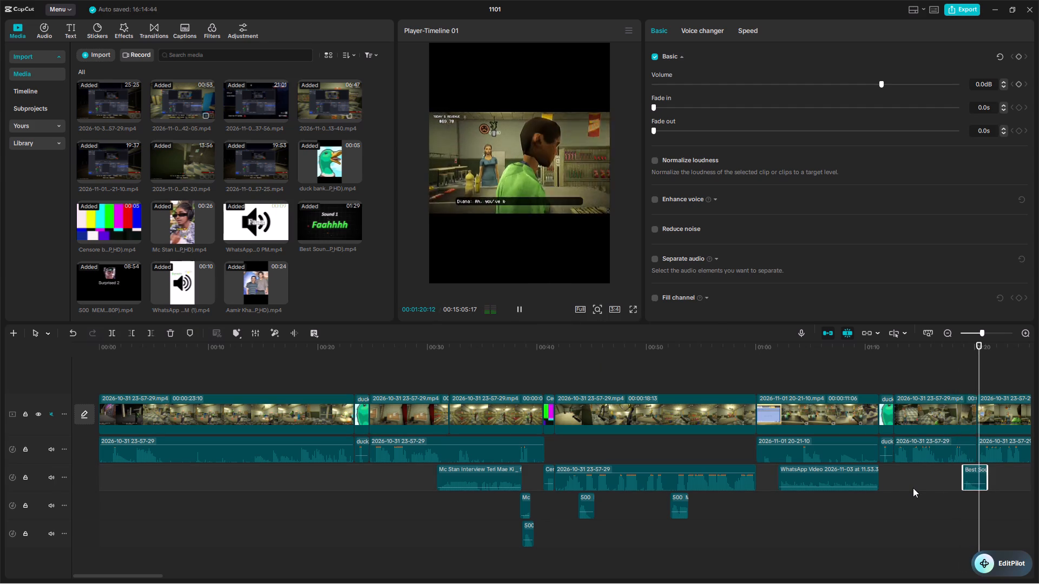
{"action": "left_click_drag", "start_coordinate": [974, 470], "coordinate": [970, 472]}
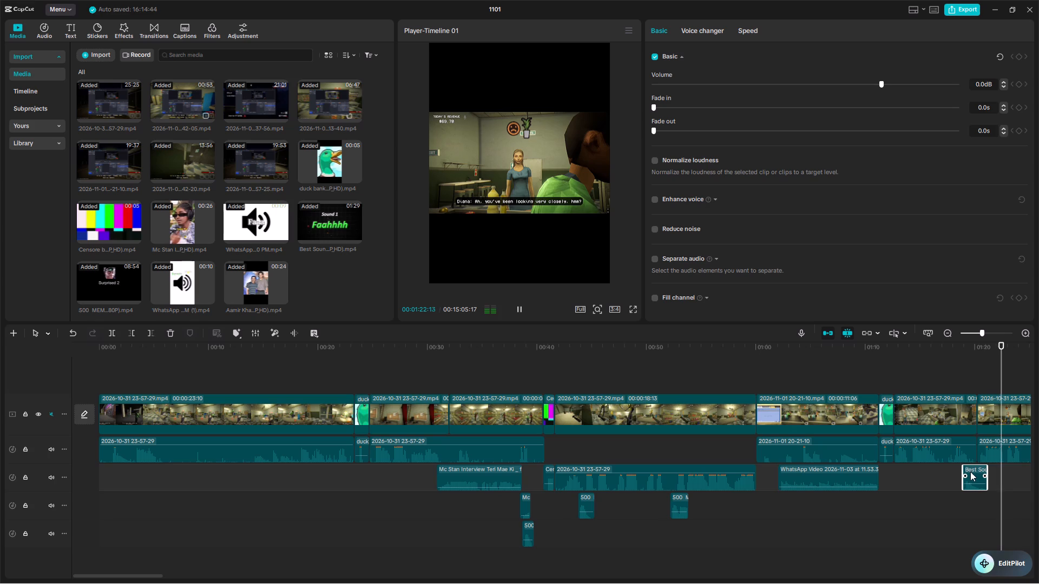
{"action": "left_click_drag", "start_coordinate": [970, 472], "coordinate": [963, 472]}
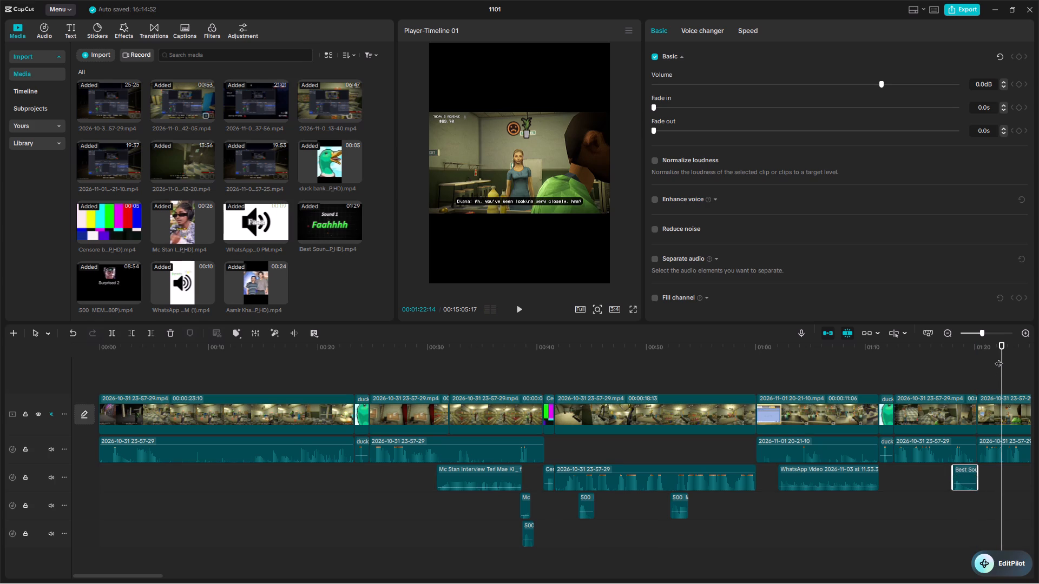
{"action": "left_click_drag", "start_coordinate": [998, 358], "coordinate": [935, 366]}
{"action": "left_click", "coordinate": [518, 306]}
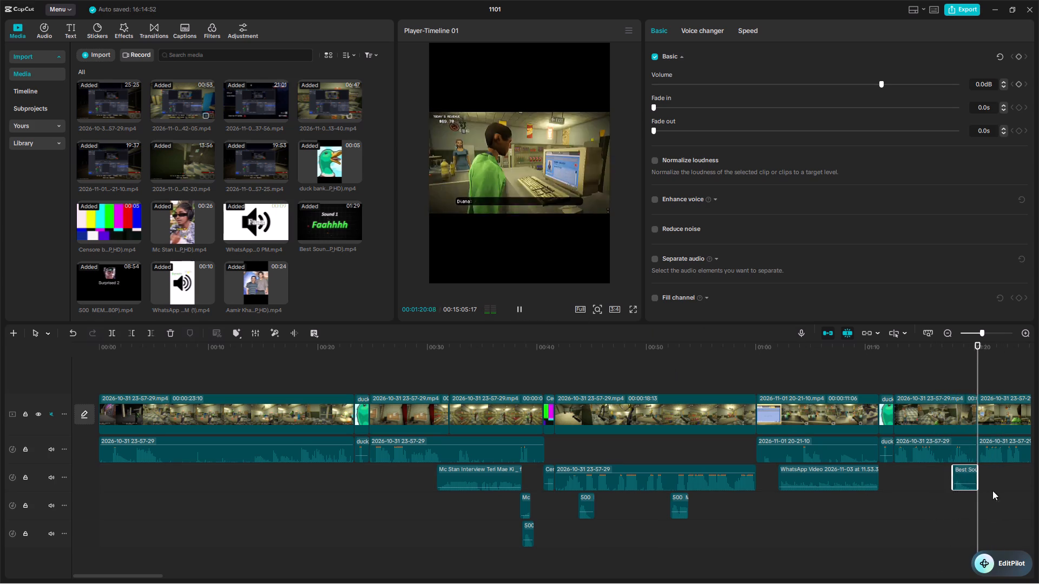
{"action": "left_click", "coordinate": [944, 507]}
{"action": "left_click_drag", "start_coordinate": [966, 478], "coordinate": [972, 478]}
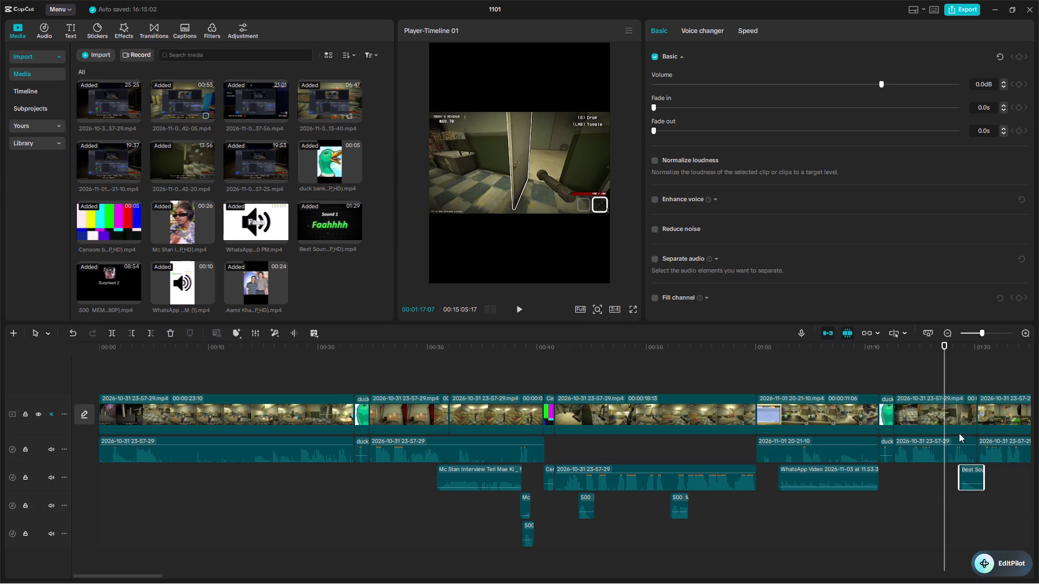
{"action": "left_click", "coordinate": [518, 312]}
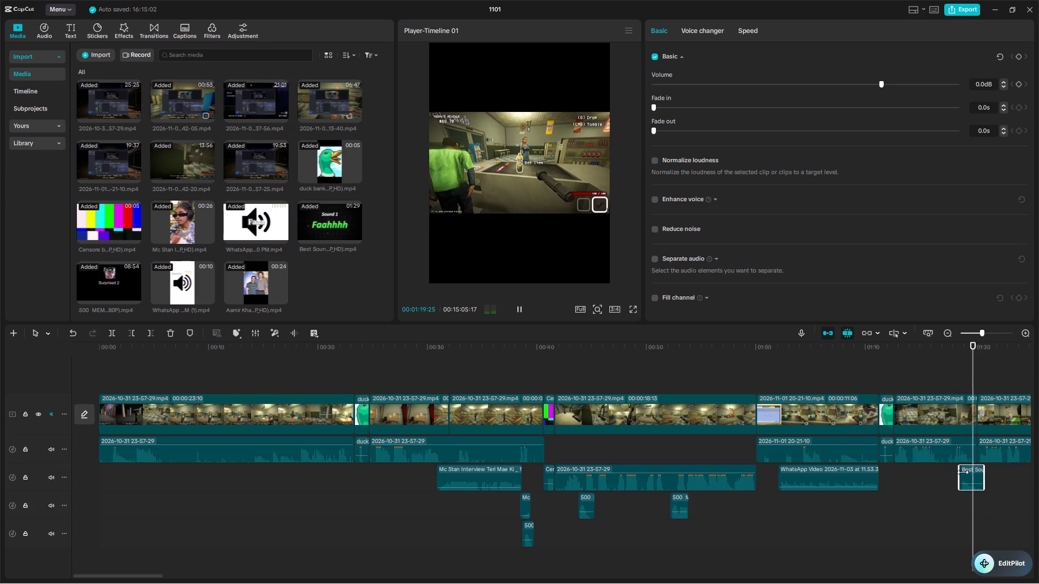
{"action": "left_click_drag", "start_coordinate": [971, 481], "coordinate": [978, 481]}
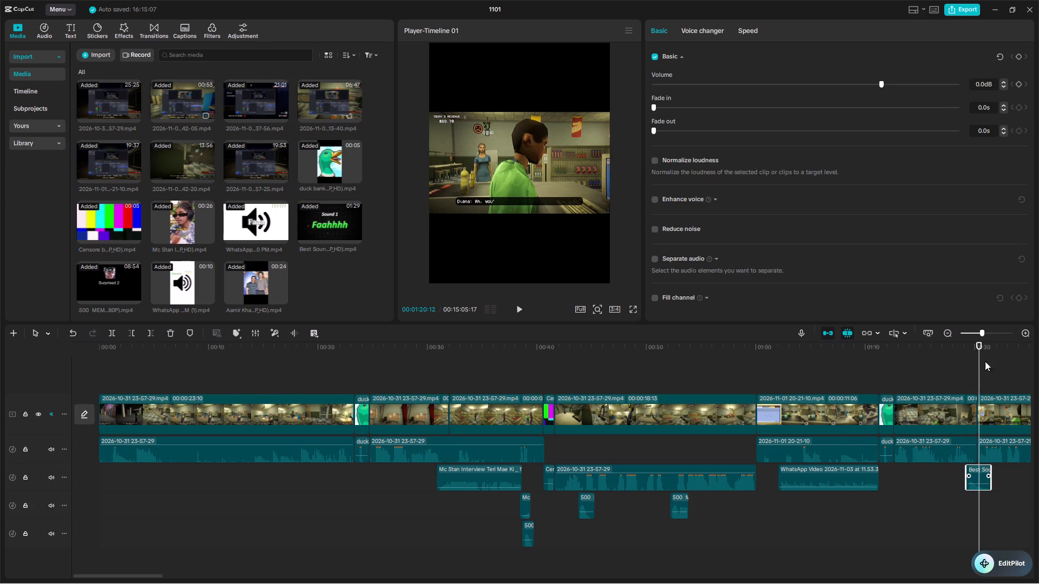
{"action": "left_click_drag", "start_coordinate": [975, 355], "coordinate": [936, 354]}
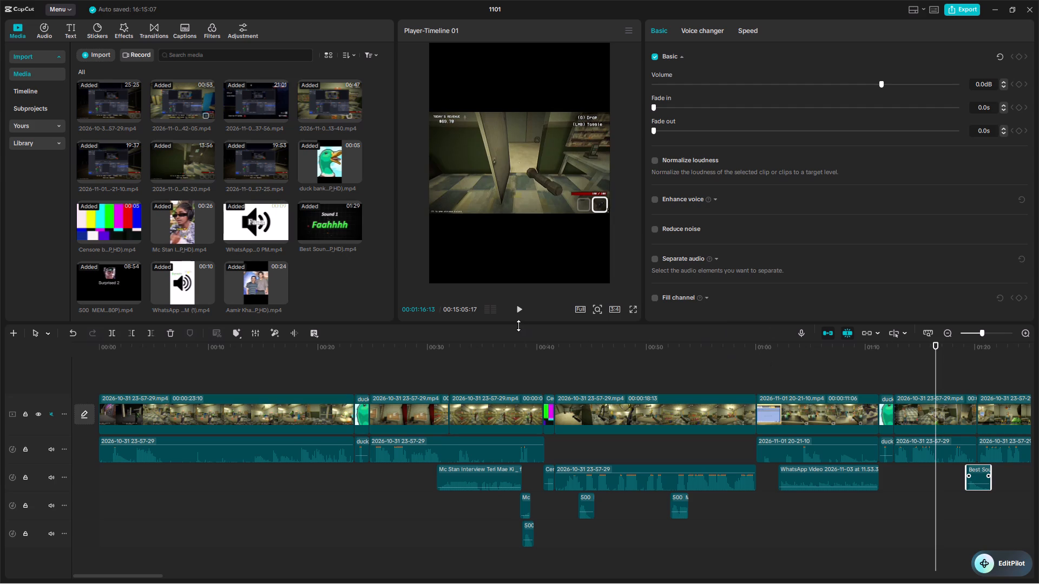
{"action": "left_click", "coordinate": [518, 308]}
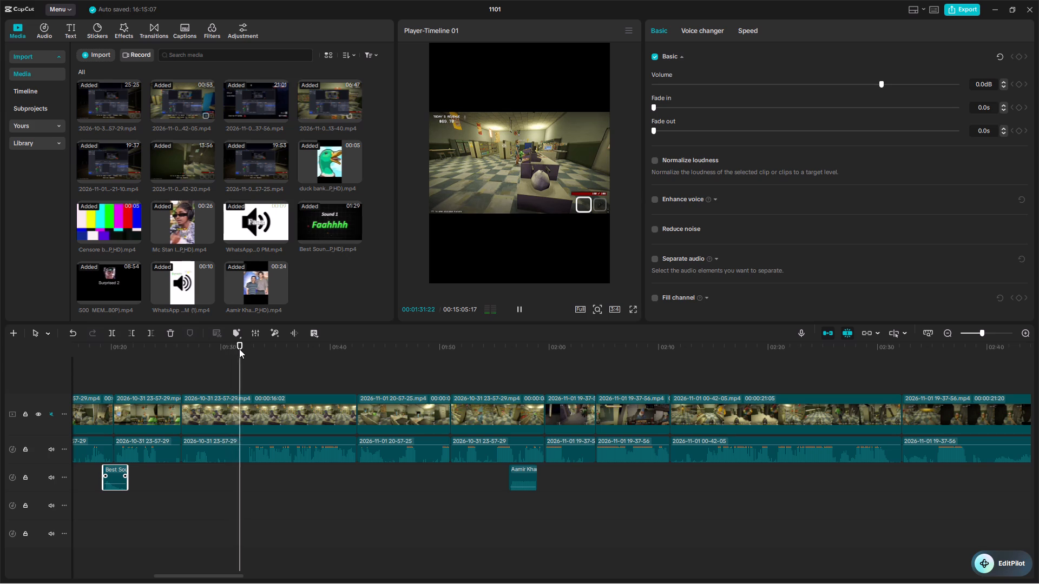
Listen through the Best Sound Effects clip from Confused Reverb to Among us, and copy its short audio piece at about 00:04:57.
{"action": "left_click_drag", "start_coordinate": [252, 352], "coordinate": [1038, 460]}
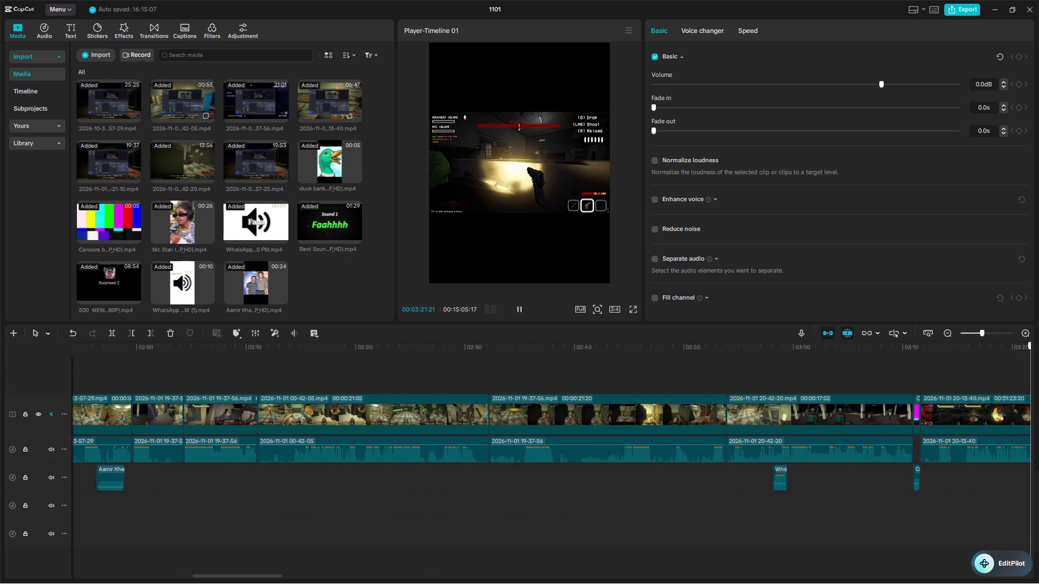
{"action": "left_click_drag", "start_coordinate": [1038, 460], "coordinate": [724, 517]}
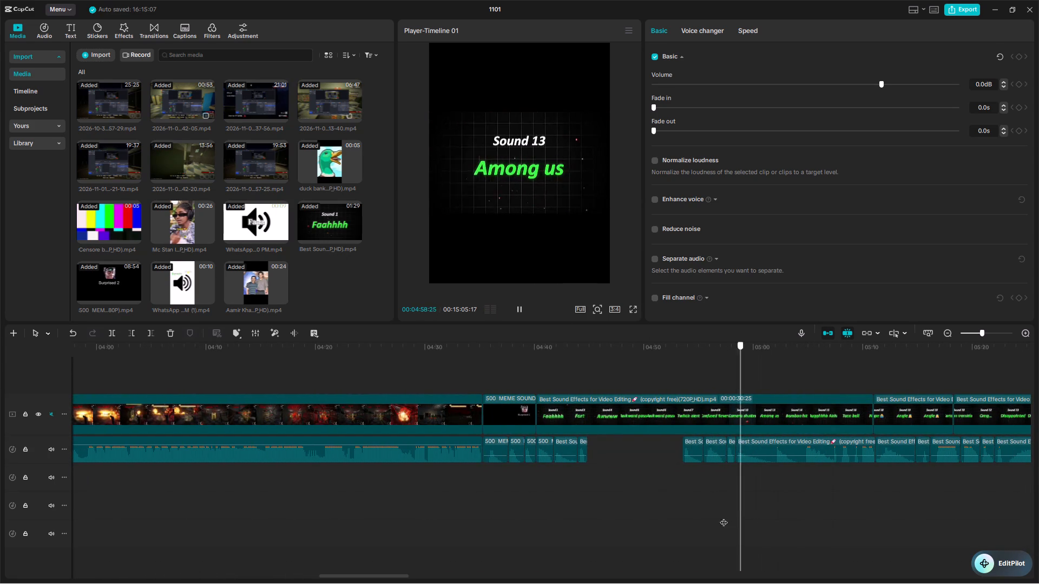
{"action": "left_click_drag", "start_coordinate": [724, 517], "coordinate": [689, 493]}
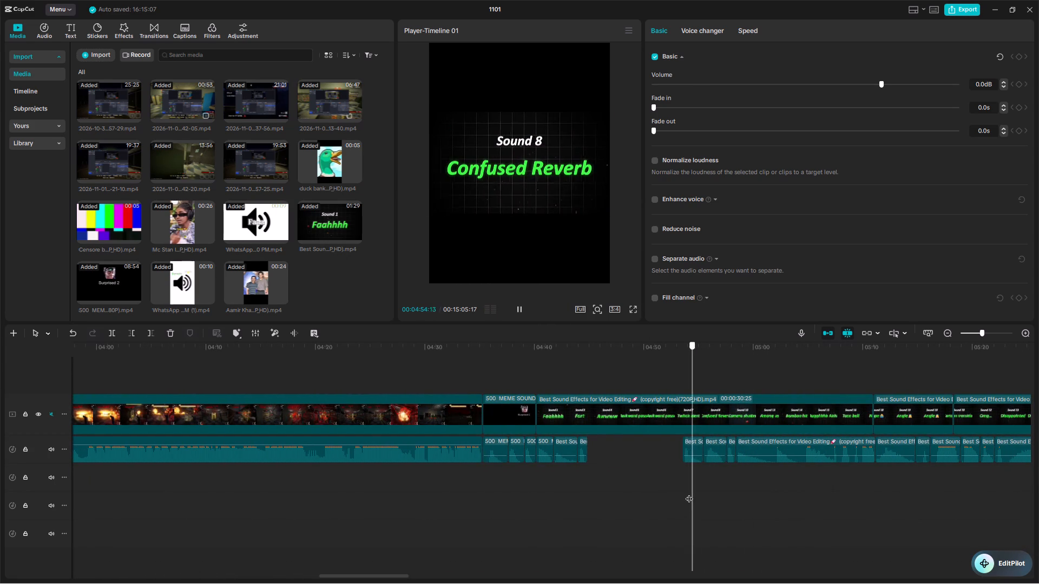
{"action": "left_click_drag", "start_coordinate": [689, 493], "coordinate": [678, 491]}
{"action": "left_click", "coordinate": [519, 318]}
{"action": "left_click", "coordinate": [519, 309]}
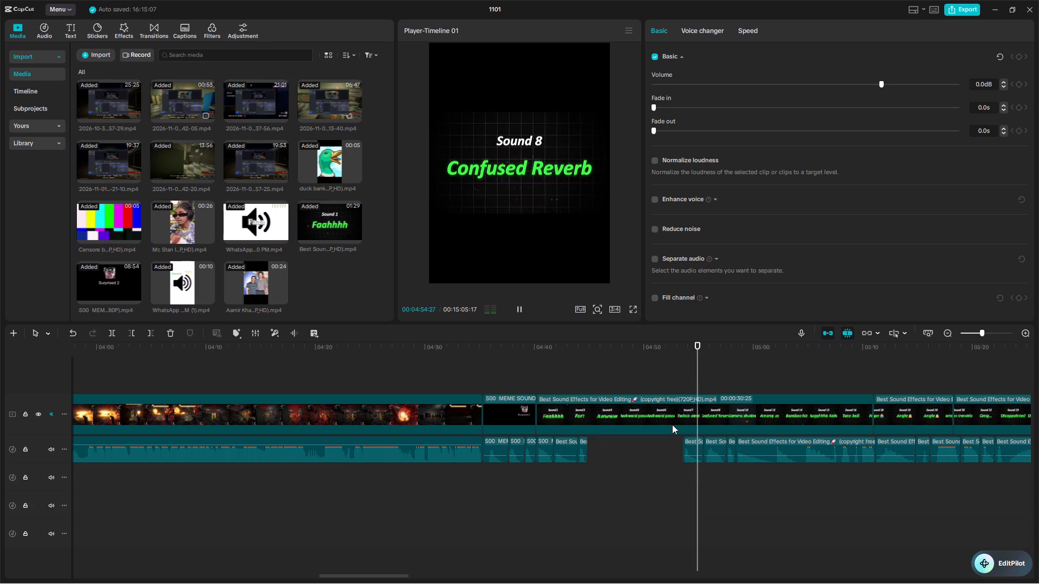
{"action": "left_click", "coordinate": [729, 456]}
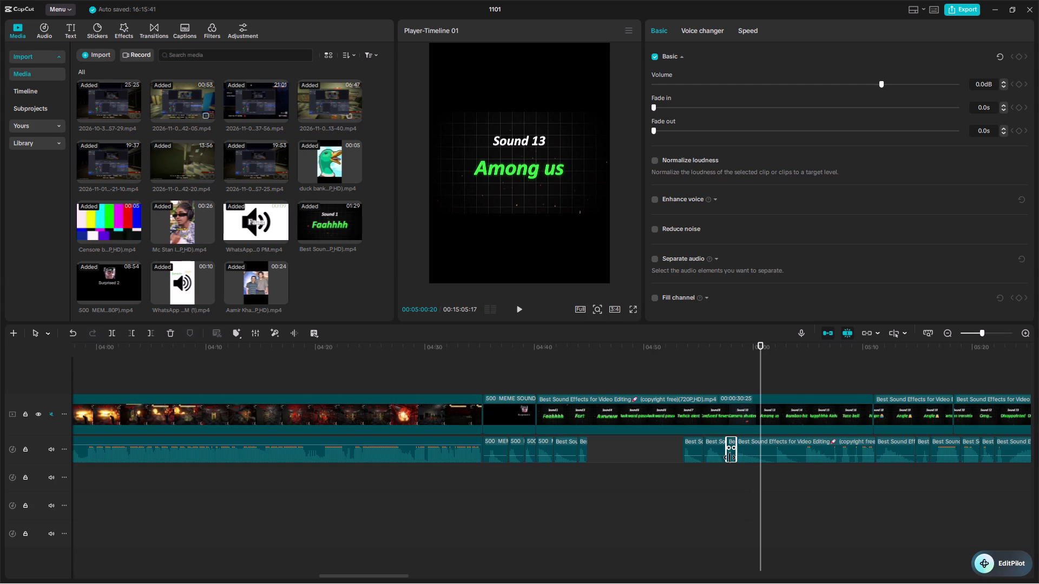
{"action": "key", "text": "ctrl+c"}
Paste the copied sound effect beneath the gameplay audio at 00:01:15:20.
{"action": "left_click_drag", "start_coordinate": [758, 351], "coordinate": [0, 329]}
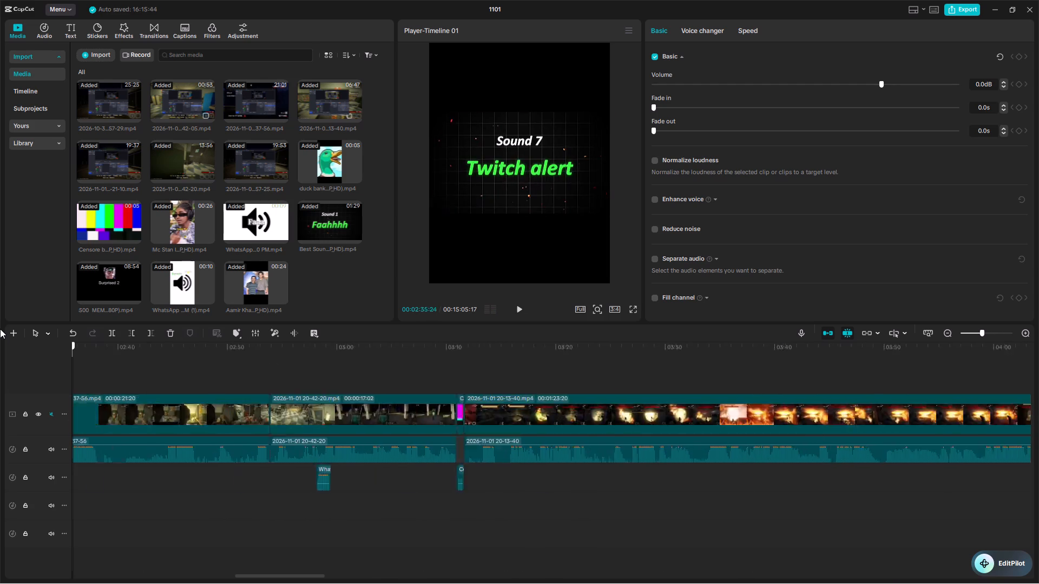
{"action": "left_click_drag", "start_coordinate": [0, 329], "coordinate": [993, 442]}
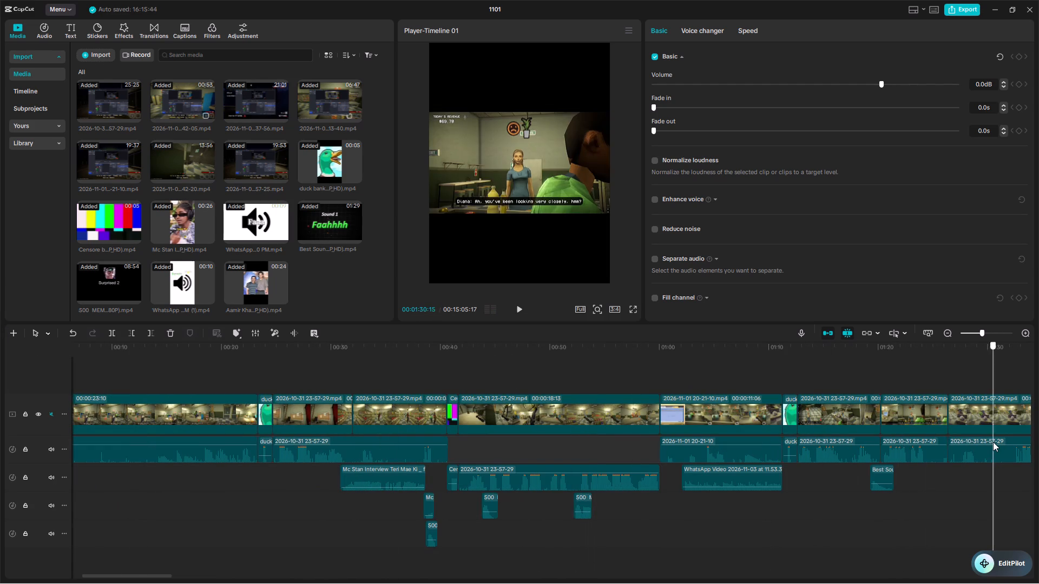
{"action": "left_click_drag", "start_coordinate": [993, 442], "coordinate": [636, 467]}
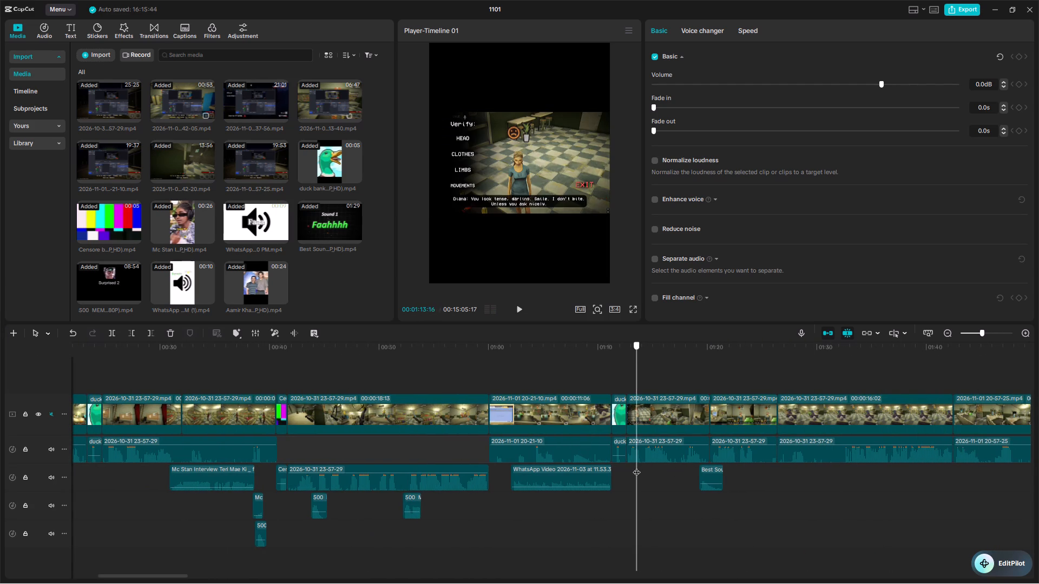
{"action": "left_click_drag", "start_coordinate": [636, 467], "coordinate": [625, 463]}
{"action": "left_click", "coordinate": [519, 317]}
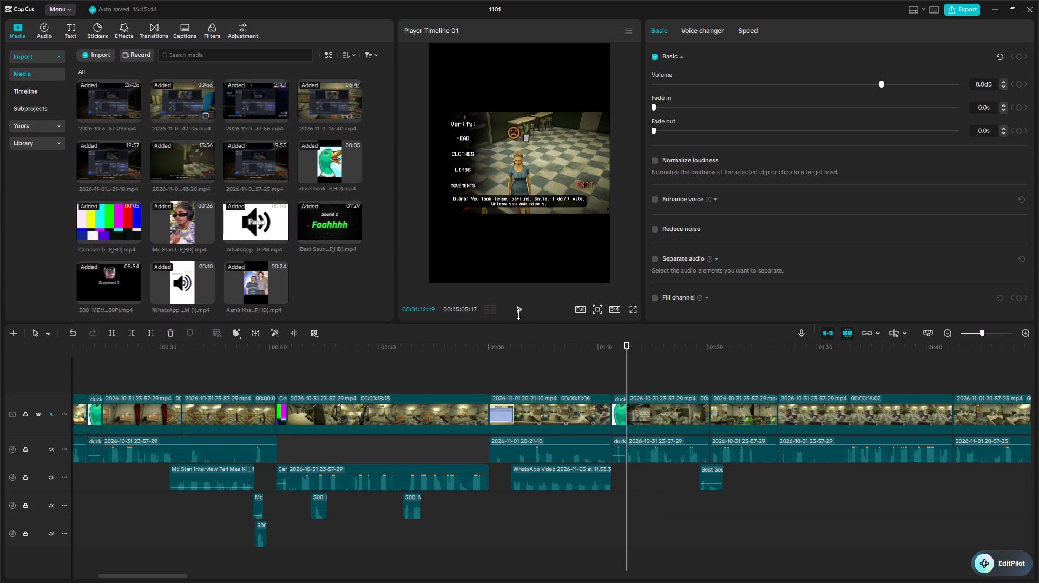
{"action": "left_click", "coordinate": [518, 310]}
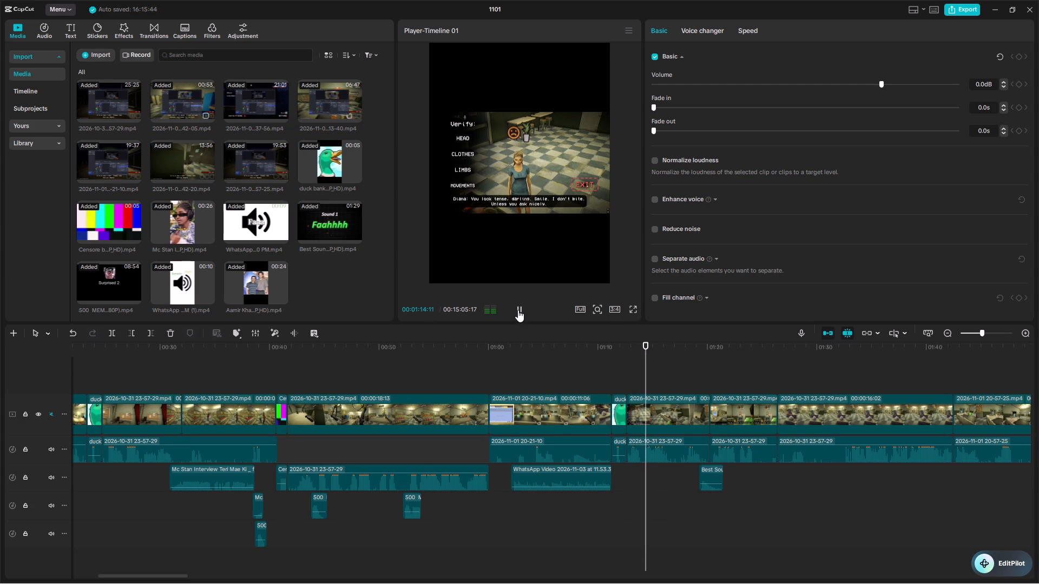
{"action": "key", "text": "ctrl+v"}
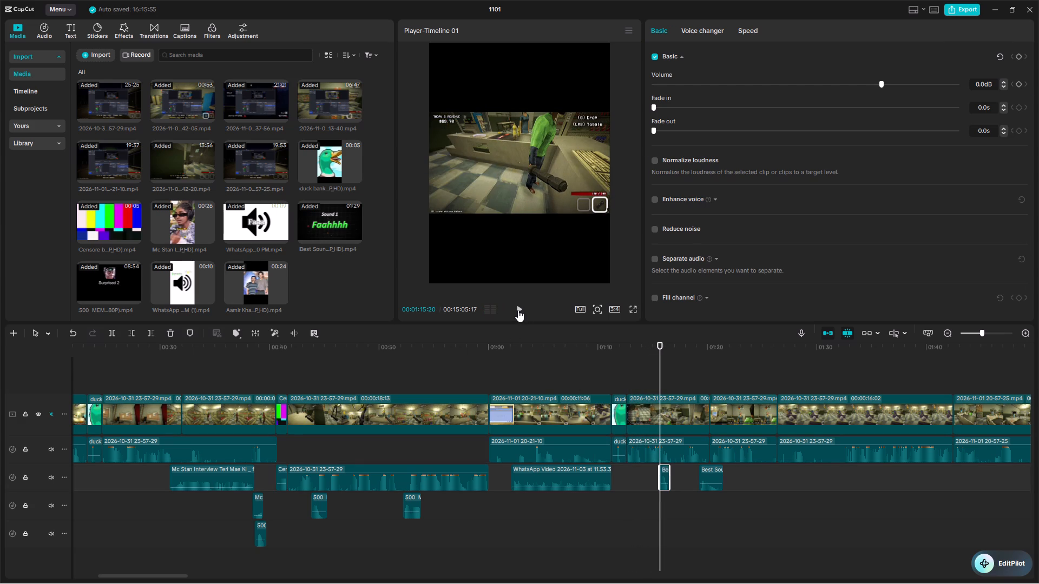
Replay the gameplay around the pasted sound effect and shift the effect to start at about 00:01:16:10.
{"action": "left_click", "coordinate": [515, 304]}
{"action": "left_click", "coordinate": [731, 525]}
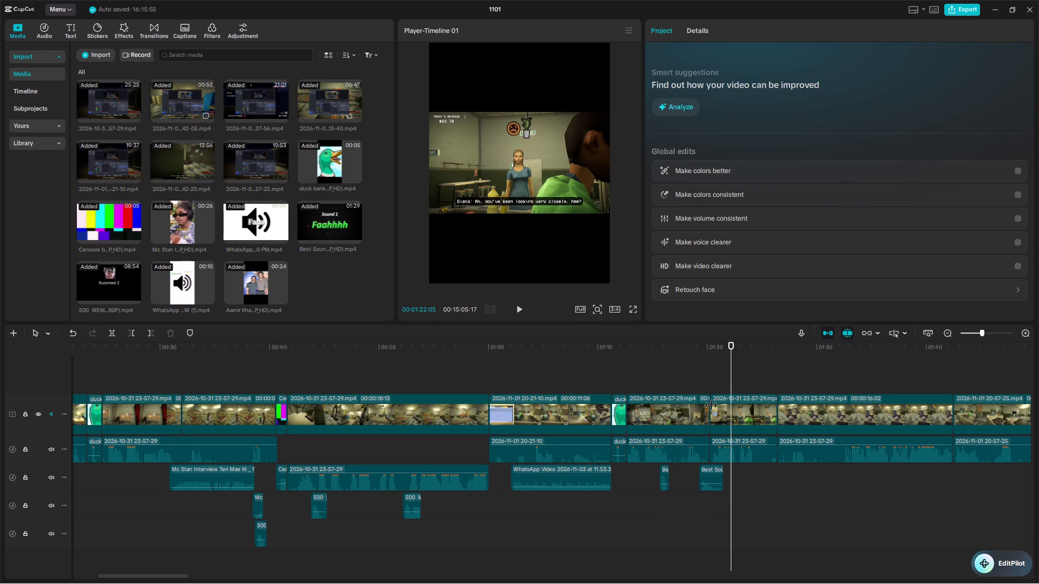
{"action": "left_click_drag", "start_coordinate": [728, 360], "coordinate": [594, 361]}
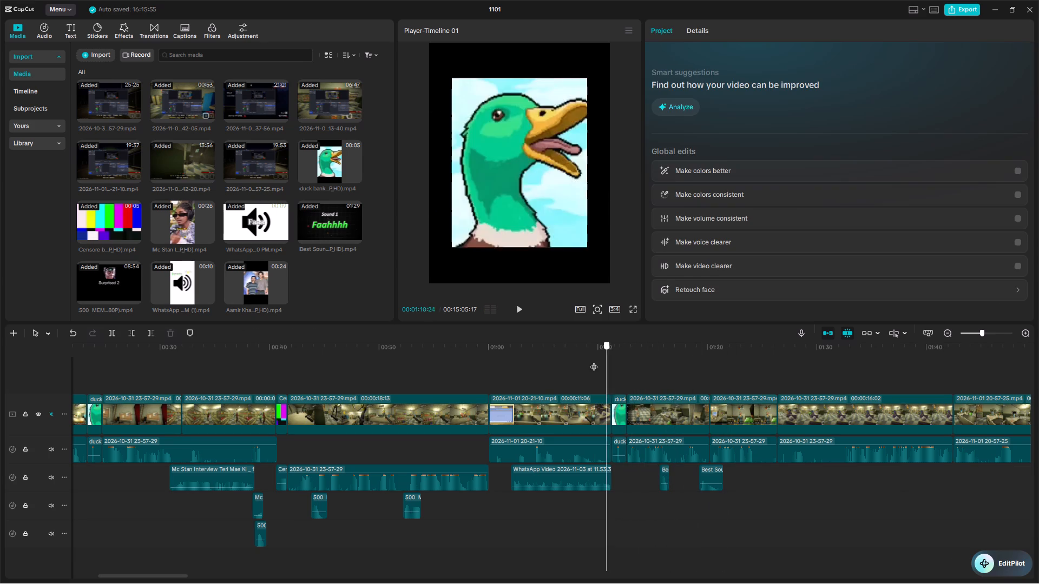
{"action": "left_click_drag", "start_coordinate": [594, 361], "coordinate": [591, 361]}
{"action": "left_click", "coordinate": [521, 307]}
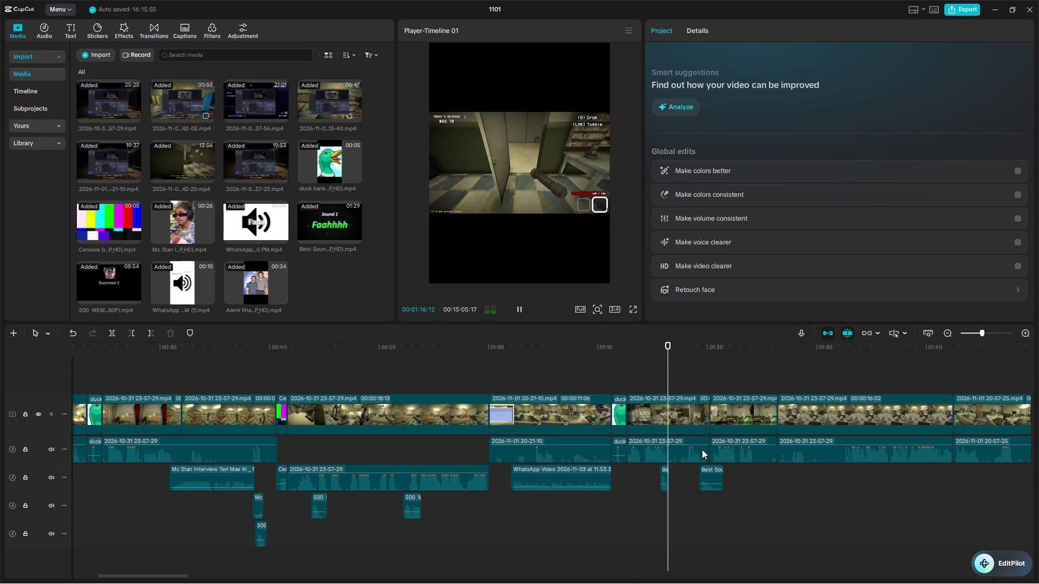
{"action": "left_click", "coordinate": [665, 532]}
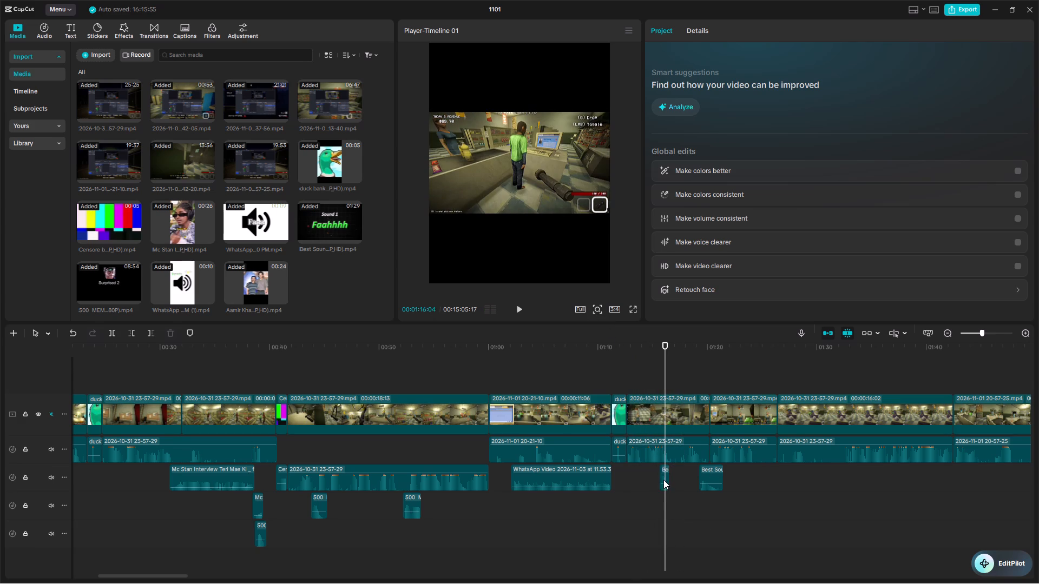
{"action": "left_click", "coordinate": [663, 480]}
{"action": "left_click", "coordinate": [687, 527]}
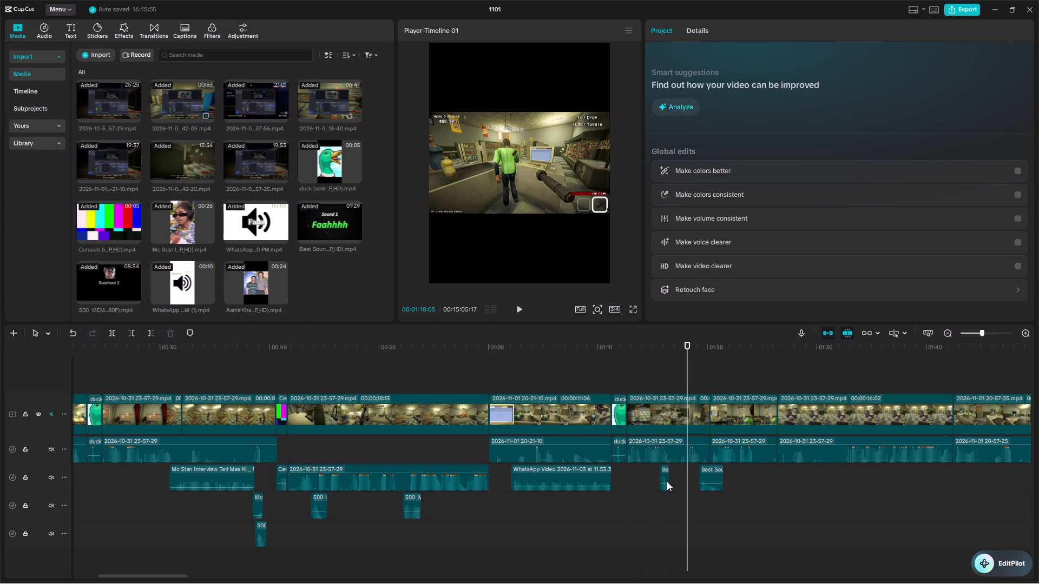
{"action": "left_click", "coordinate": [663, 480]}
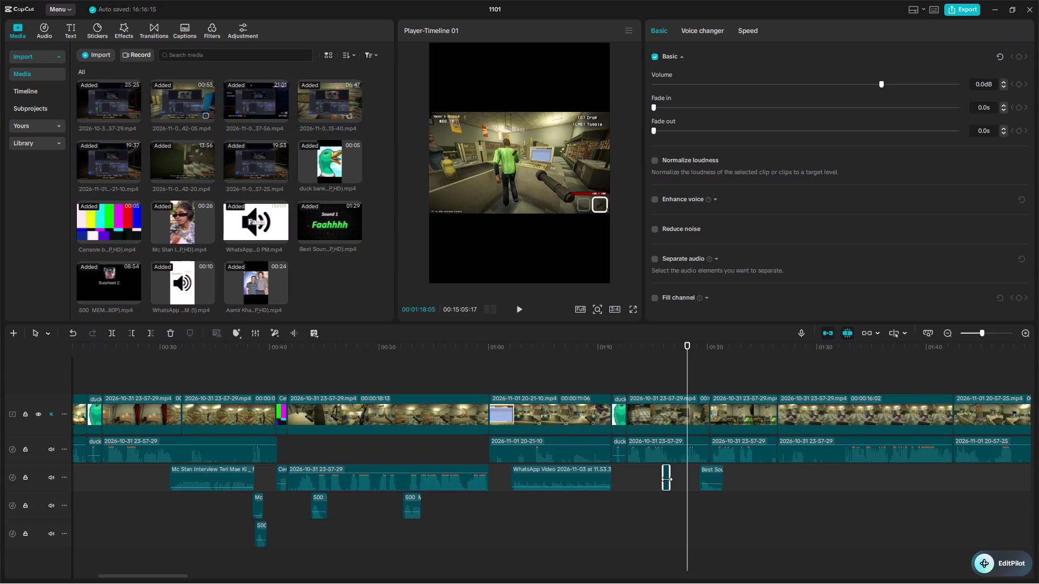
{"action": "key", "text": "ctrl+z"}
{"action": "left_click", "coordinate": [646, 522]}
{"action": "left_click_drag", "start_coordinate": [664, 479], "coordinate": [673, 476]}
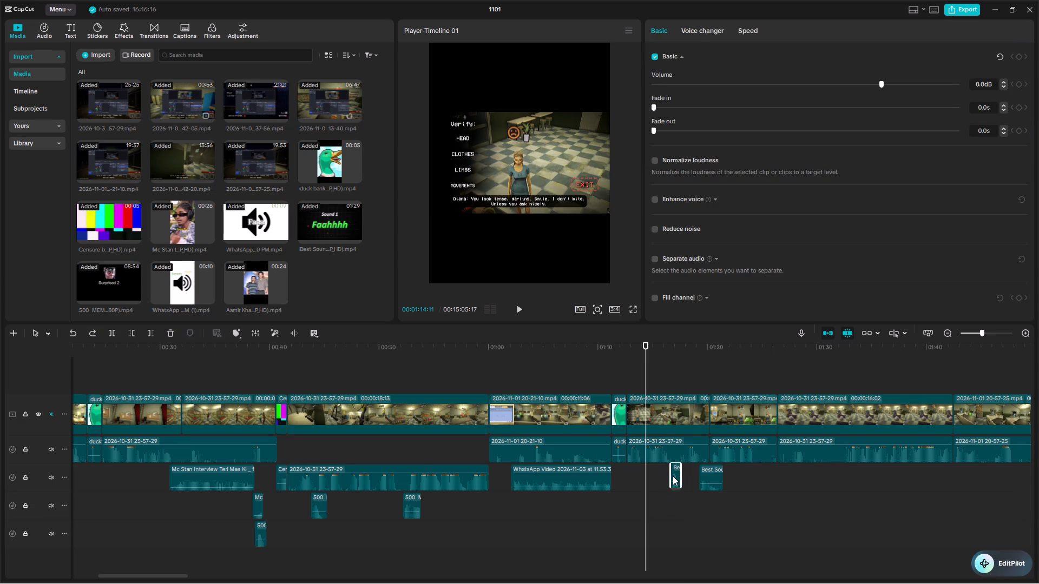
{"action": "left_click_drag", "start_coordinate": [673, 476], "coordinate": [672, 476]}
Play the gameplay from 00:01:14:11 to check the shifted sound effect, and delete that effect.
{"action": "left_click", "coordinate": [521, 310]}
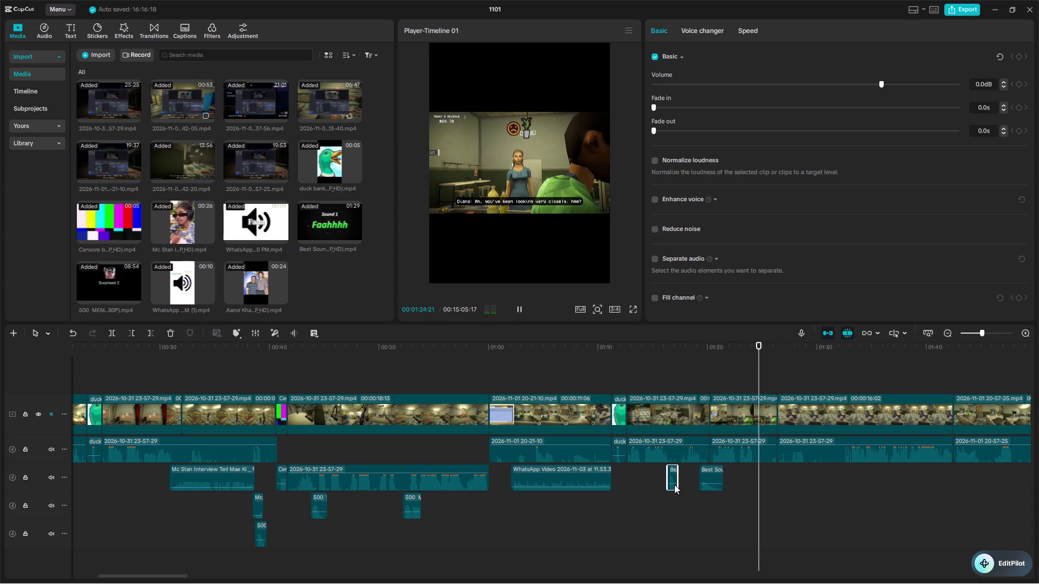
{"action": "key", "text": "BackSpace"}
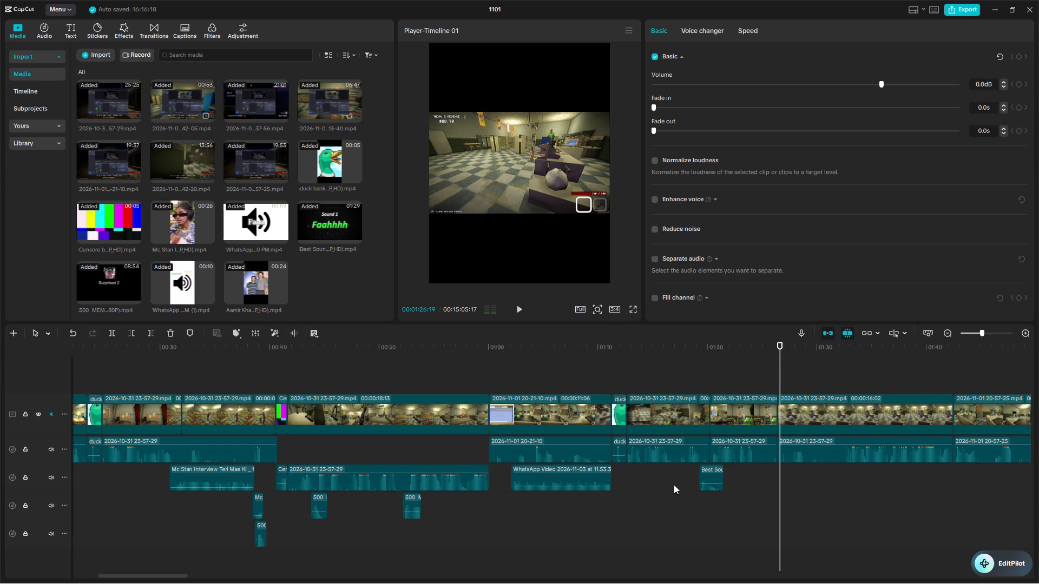
Play the following gameplay and paste the copied sound effect beneath its audio at 00:01:26:02.
{"action": "left_click", "coordinate": [518, 307]}
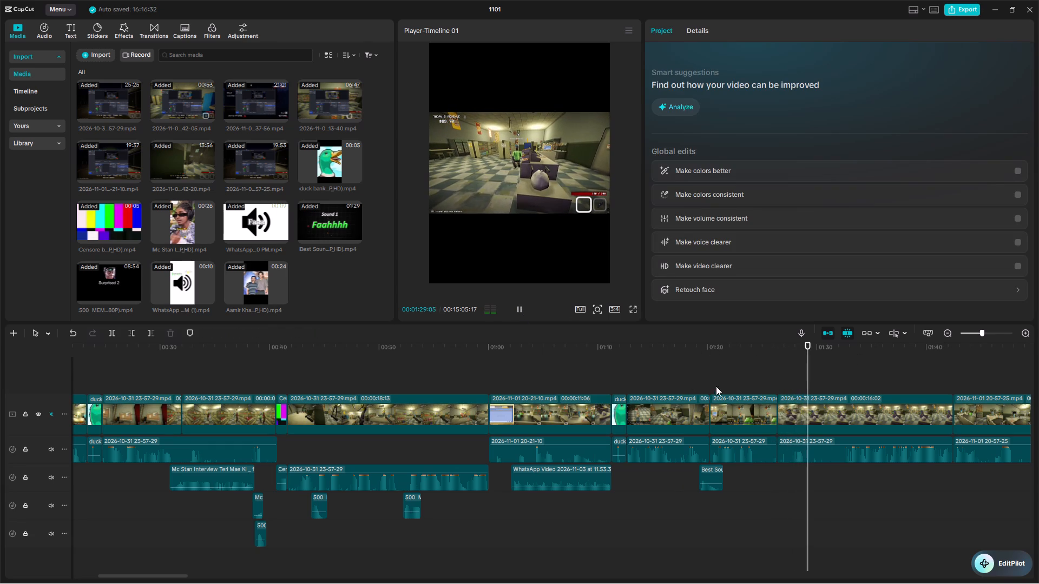
{"action": "left_click", "coordinate": [774, 485]}
{"action": "key", "text": "ctrl+v"}
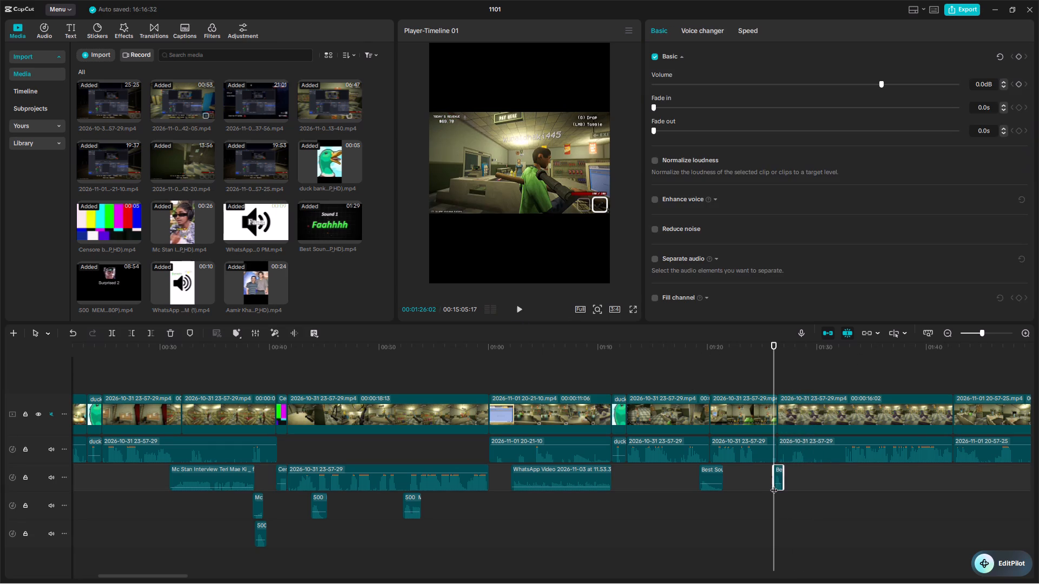
Shift the pasted sound effect to start at 00:01:28:23, and play the gameplay from there to about 00:01:42 to check it.
{"action": "left_click", "coordinate": [522, 306]}
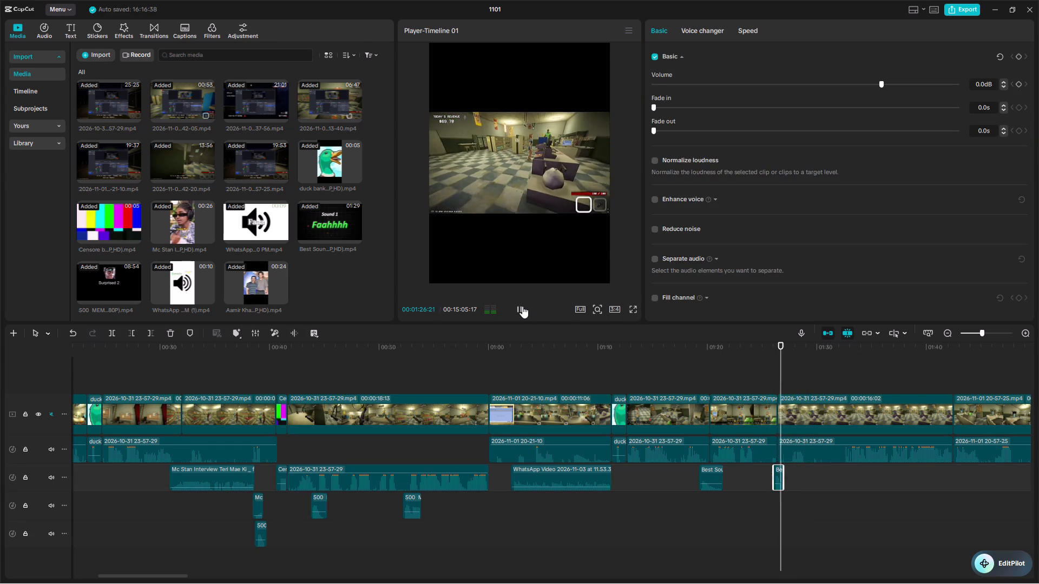
{"action": "left_click", "coordinate": [522, 306]}
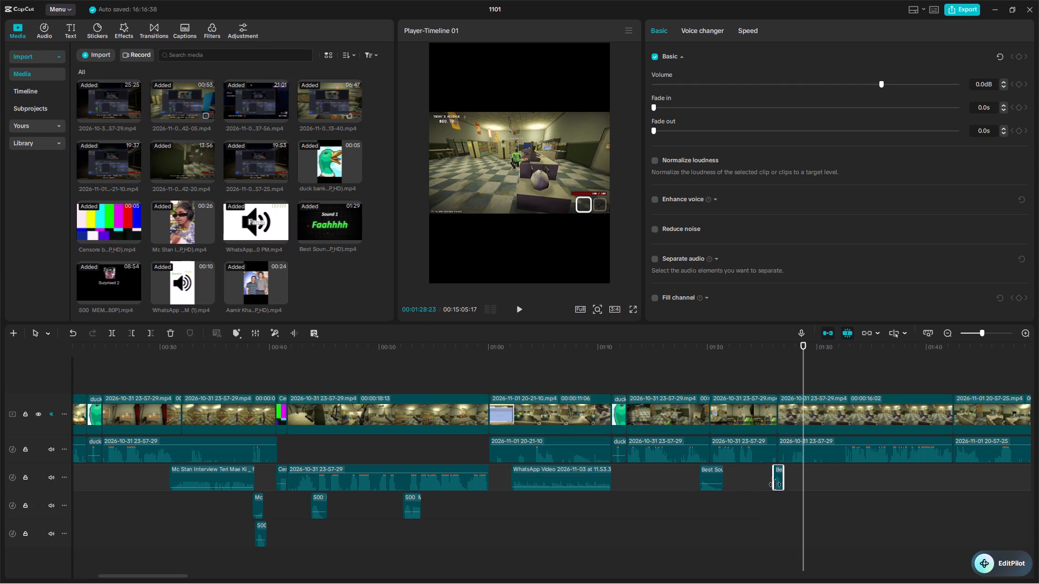
{"action": "left_click_drag", "start_coordinate": [778, 480], "coordinate": [813, 479]}
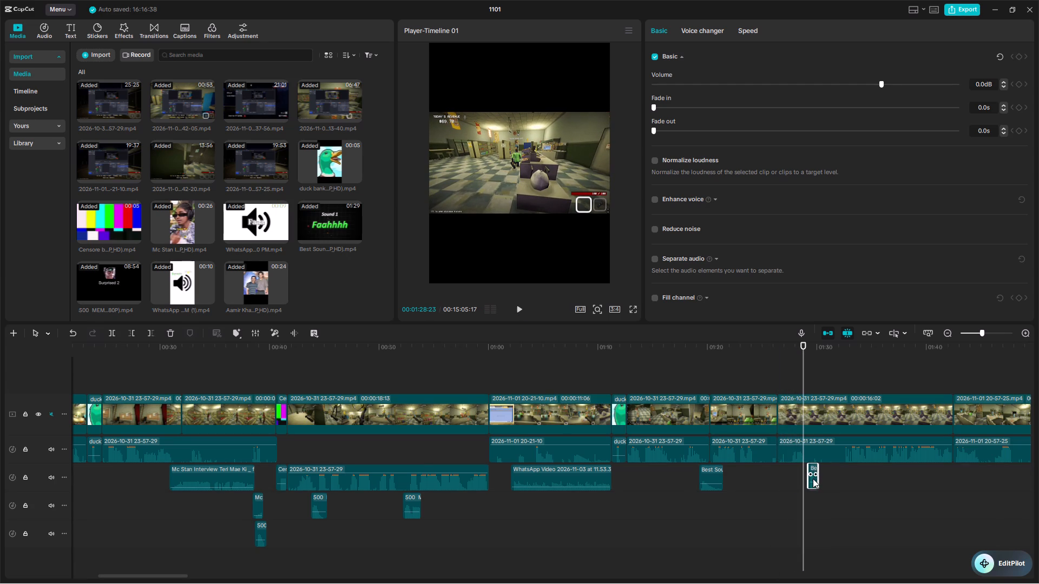
{"action": "left_click_drag", "start_coordinate": [813, 479], "coordinate": [810, 477]}
{"action": "left_click", "coordinate": [527, 303]}
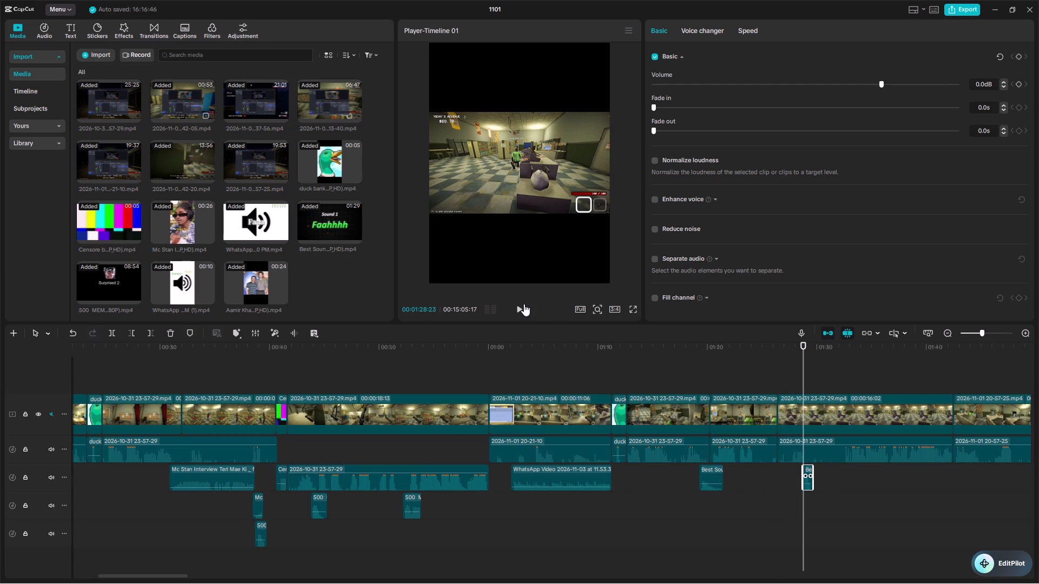
{"action": "left_click", "coordinate": [523, 304]}
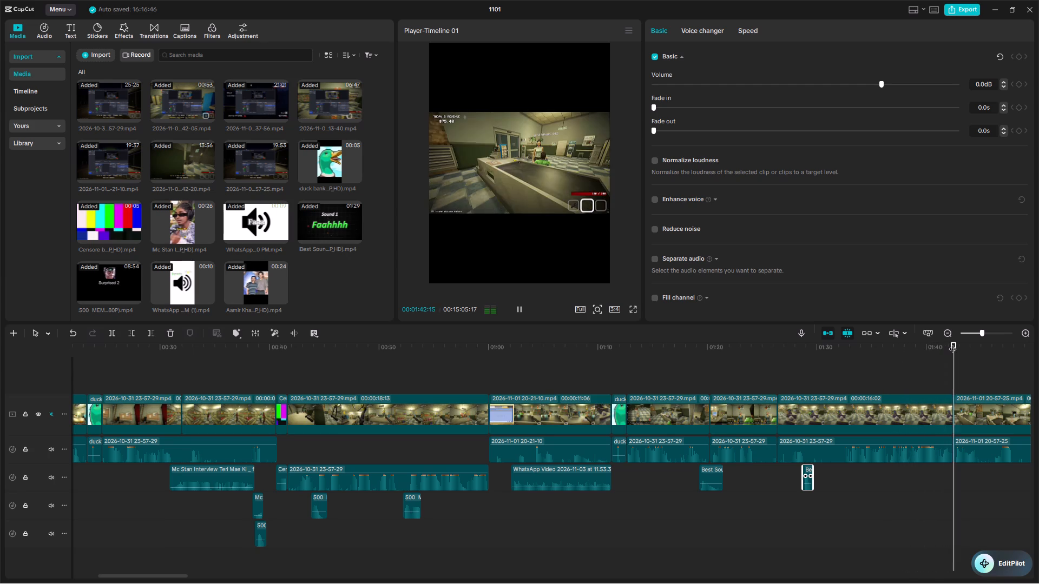
Audition the meme sound effects compilation from Sound 12 (Glitch) at 00:04:58:24, replaying from Sound 18 (Nope) at 00:05:11:05 to Sound 23 (Disappointed).
{"action": "left_click_drag", "start_coordinate": [952, 343], "coordinate": [1038, 339]}
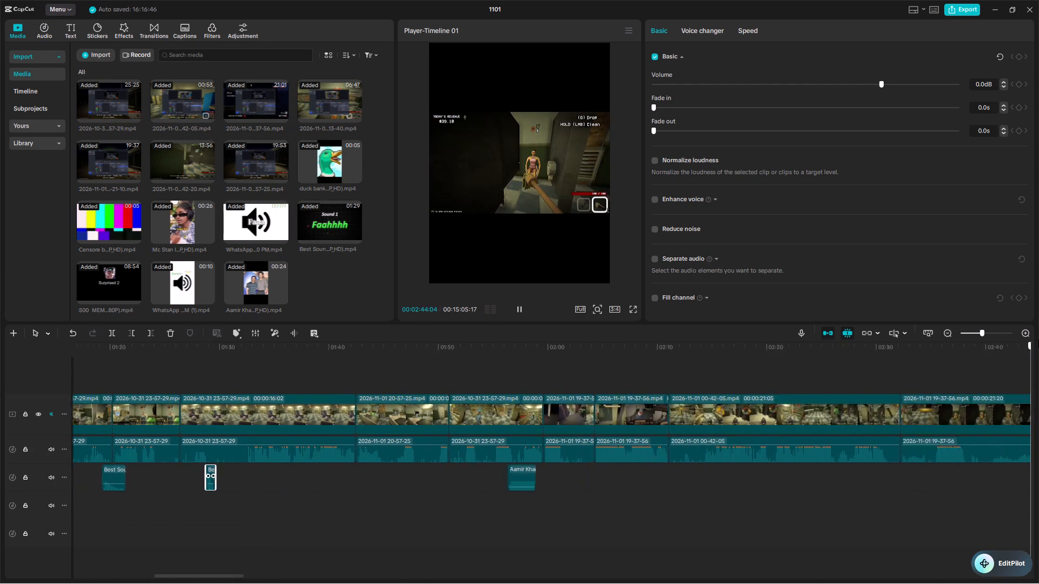
{"action": "left_click_drag", "start_coordinate": [1038, 339], "coordinate": [167, 368]}
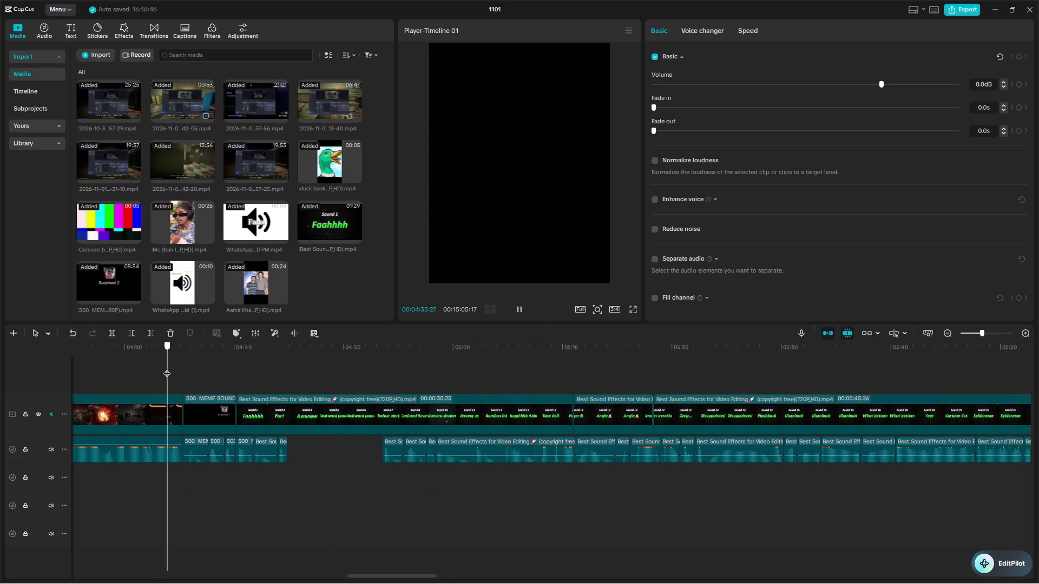
{"action": "left_click_drag", "start_coordinate": [167, 368], "coordinate": [557, 410]}
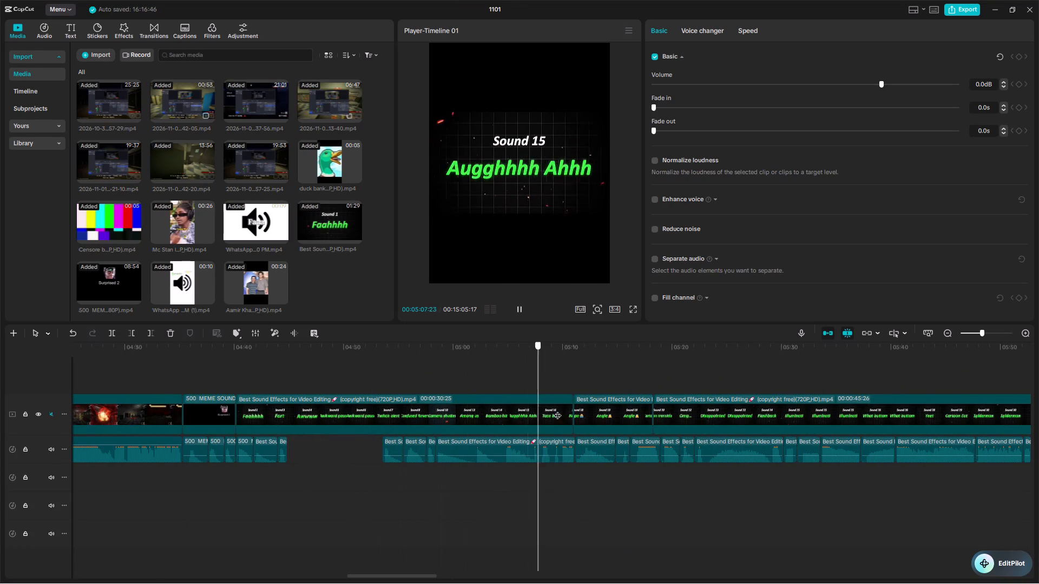
{"action": "left_click_drag", "start_coordinate": [557, 410], "coordinate": [464, 434]}
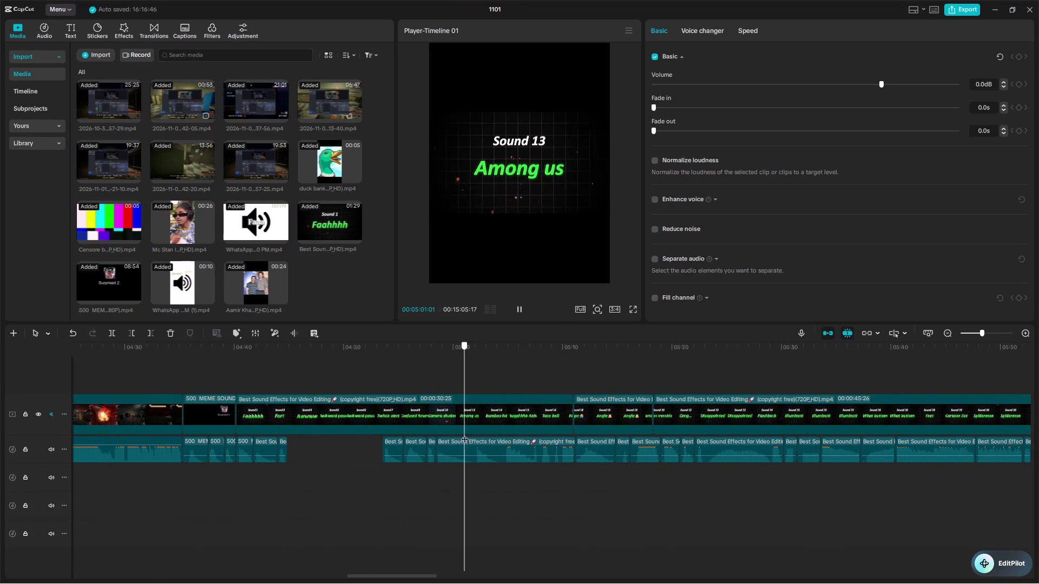
{"action": "left_click_drag", "start_coordinate": [464, 434], "coordinate": [440, 433]}
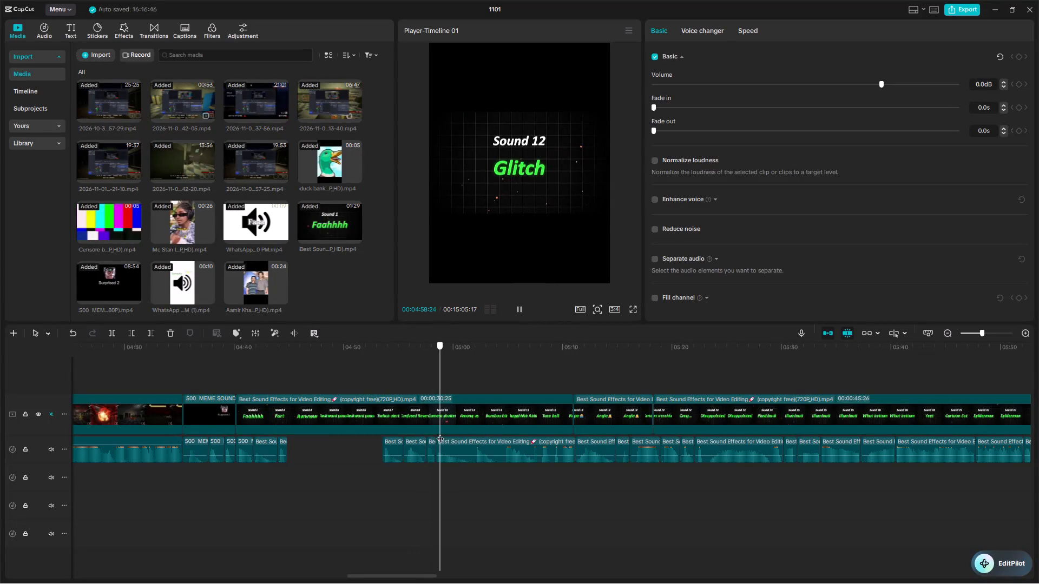
{"action": "left_click_drag", "start_coordinate": [440, 433], "coordinate": [439, 433]}
{"action": "left_click", "coordinate": [438, 433]}
{"action": "left_click", "coordinate": [525, 316]}
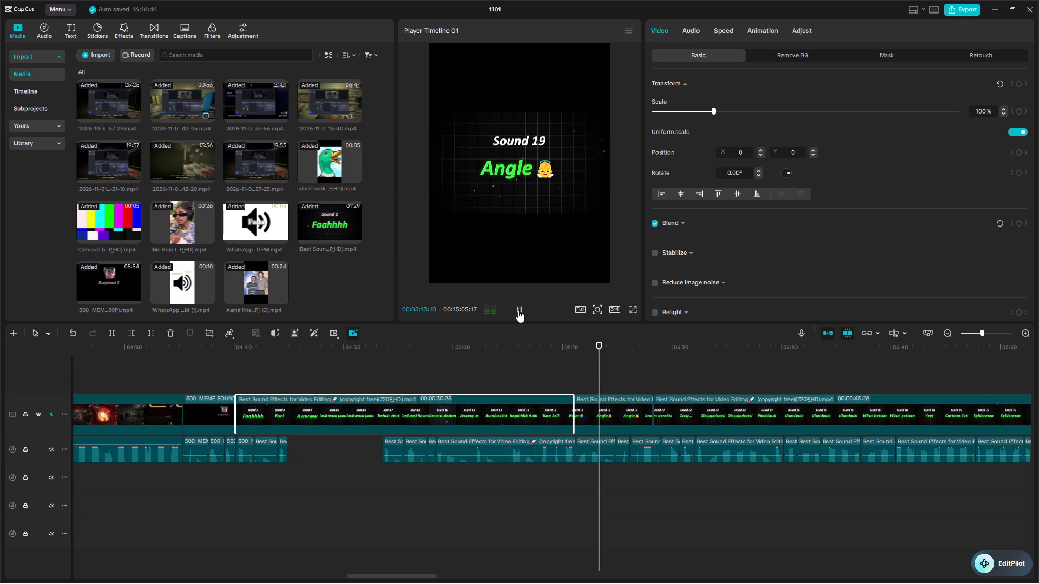
{"action": "left_click", "coordinate": [596, 448]}
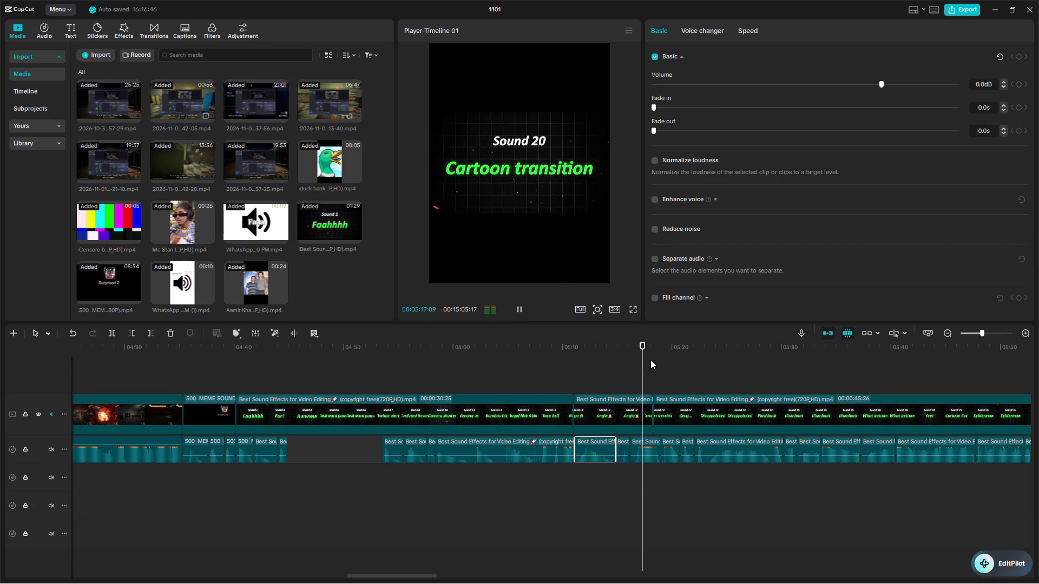
{"action": "left_click_drag", "start_coordinate": [640, 356], "coordinate": [573, 360]}
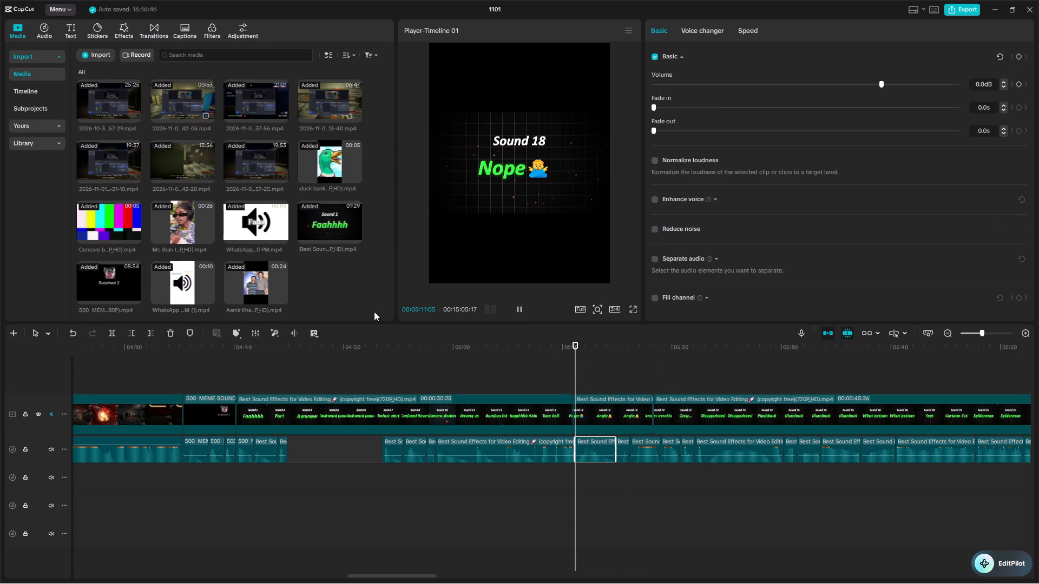
{"action": "left_click", "coordinate": [516, 309]}
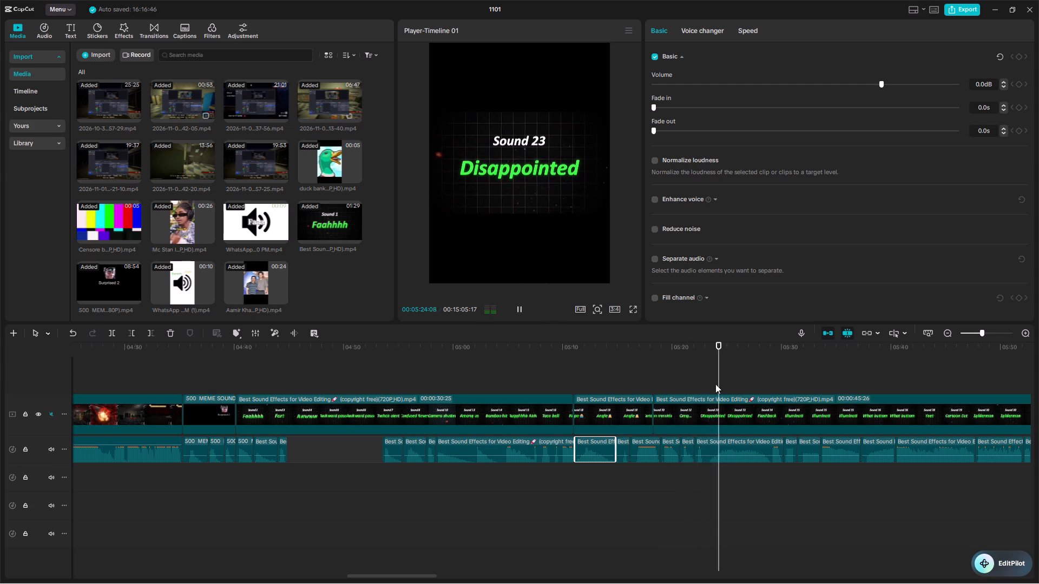
Split the compilation's audio at 00:05:23:05, where Sound 23 (Disappointed) is shown.
{"action": "left_click_drag", "start_coordinate": [726, 349], "coordinate": [702, 350]}
{"action": "left_click", "coordinate": [705, 350]}
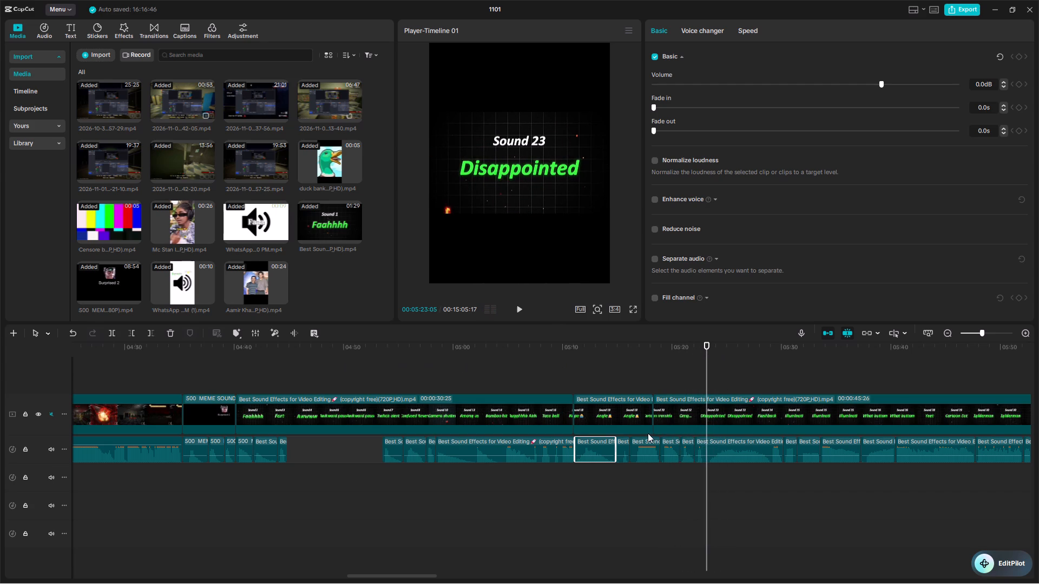
{"action": "left_click", "coordinate": [734, 444]}
{"action": "left_click", "coordinate": [109, 330]}
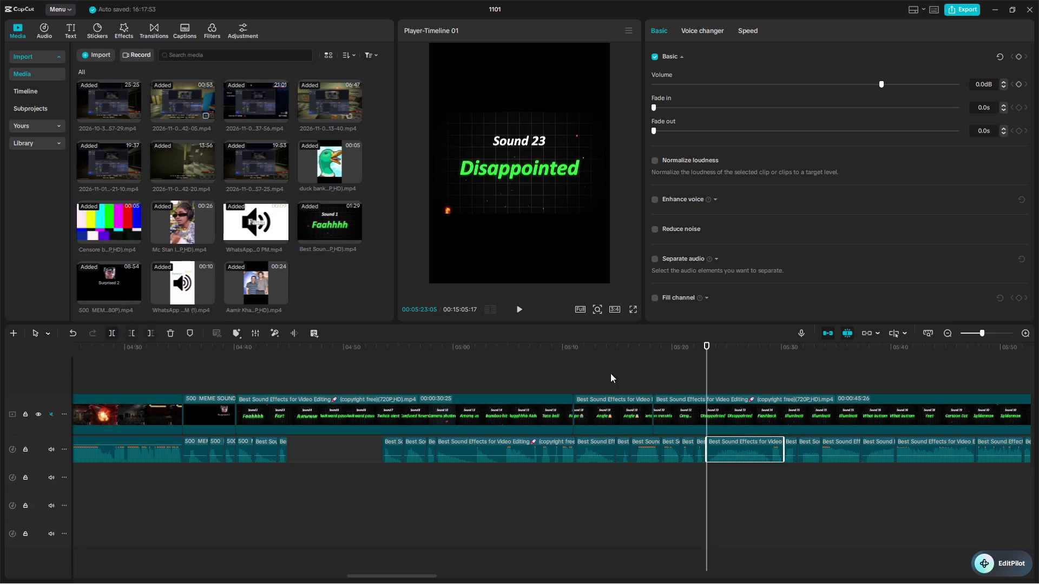
Play on through Sound 24 (Flashback) and split the compilation's audio at 00:05:28:29, at Sound 25 (Illuminati).
{"action": "left_click", "coordinate": [508, 307]}
{"action": "left_click", "coordinate": [514, 307]}
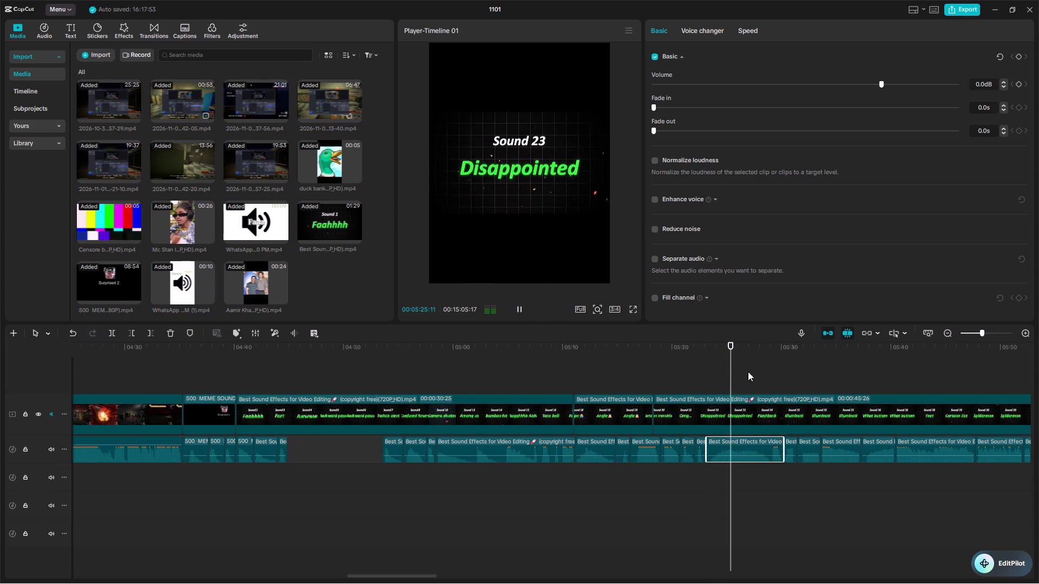
{"action": "left_click", "coordinate": [520, 308]}
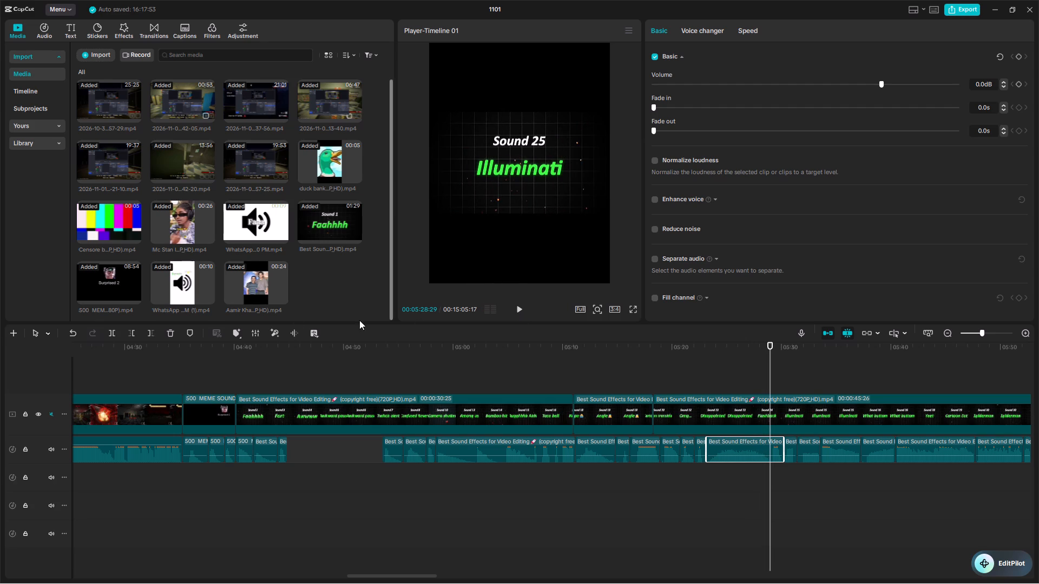
{"action": "left_click", "coordinate": [113, 337]}
Audition the compilation onward from Sound 25 (Illuminati) at 00:05:28:29.
{"action": "left_click", "coordinate": [518, 313]}
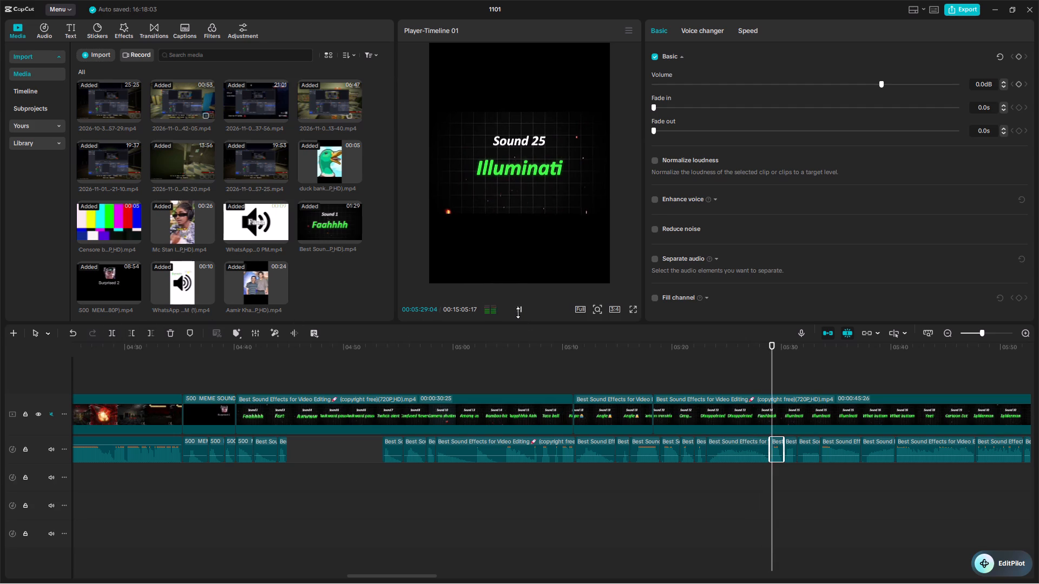
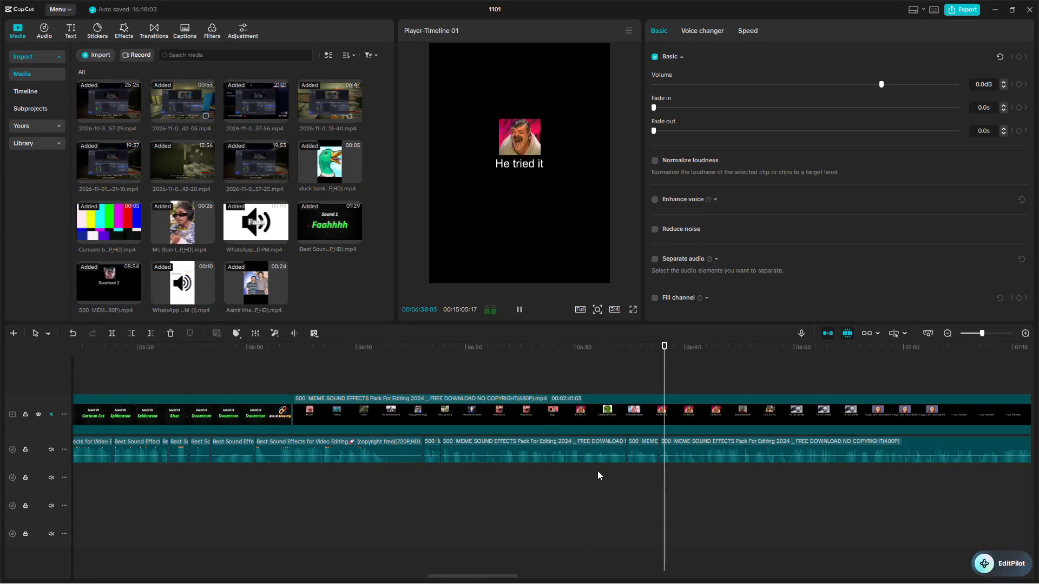
Copy the short isolated sound from the 500 Meme pack near 00:06:34 and paste it into the gameplay at 00:01:34:06.
{"action": "left_click", "coordinate": [637, 450]}
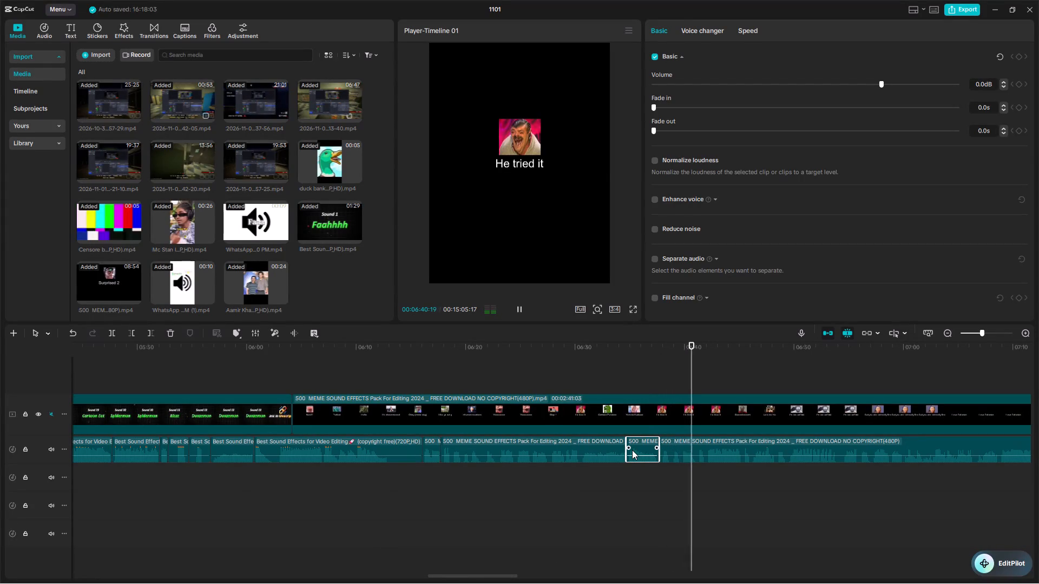
{"action": "key", "text": "ctrl+c"}
{"action": "left_click_drag", "start_coordinate": [692, 341], "coordinate": [62, 382]}
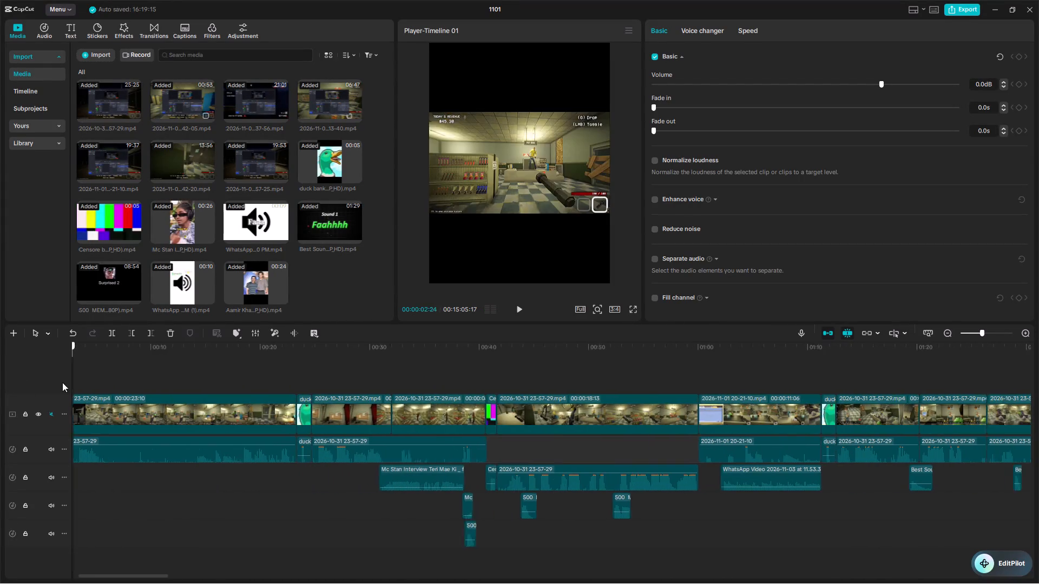
{"action": "left_click_drag", "start_coordinate": [62, 382], "coordinate": [1001, 403]}
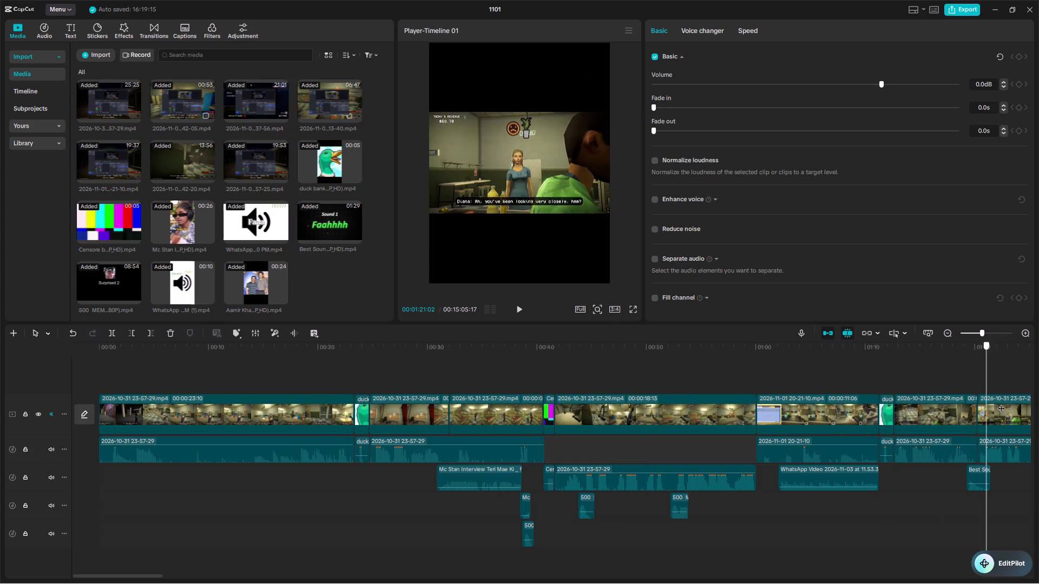
{"action": "left_click_drag", "start_coordinate": [1001, 403], "coordinate": [950, 437]}
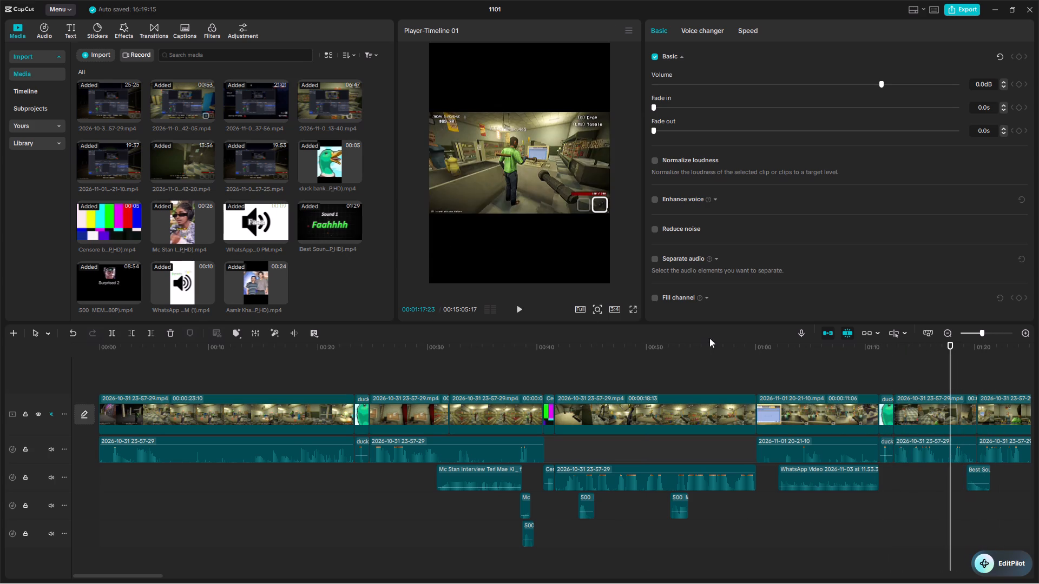
{"action": "left_click", "coordinate": [516, 313]}
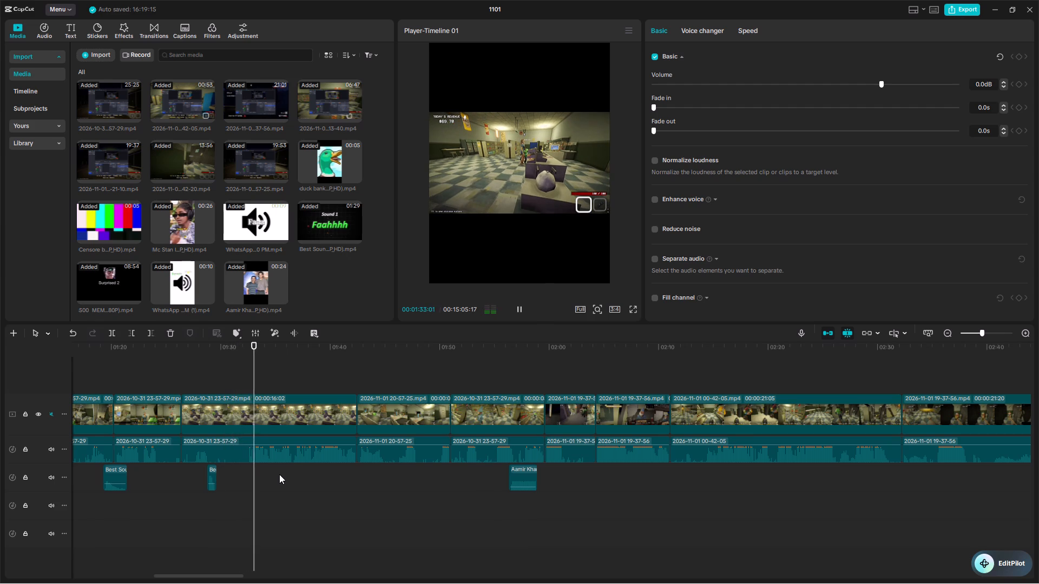
{"action": "key", "text": "ctrl+v"}
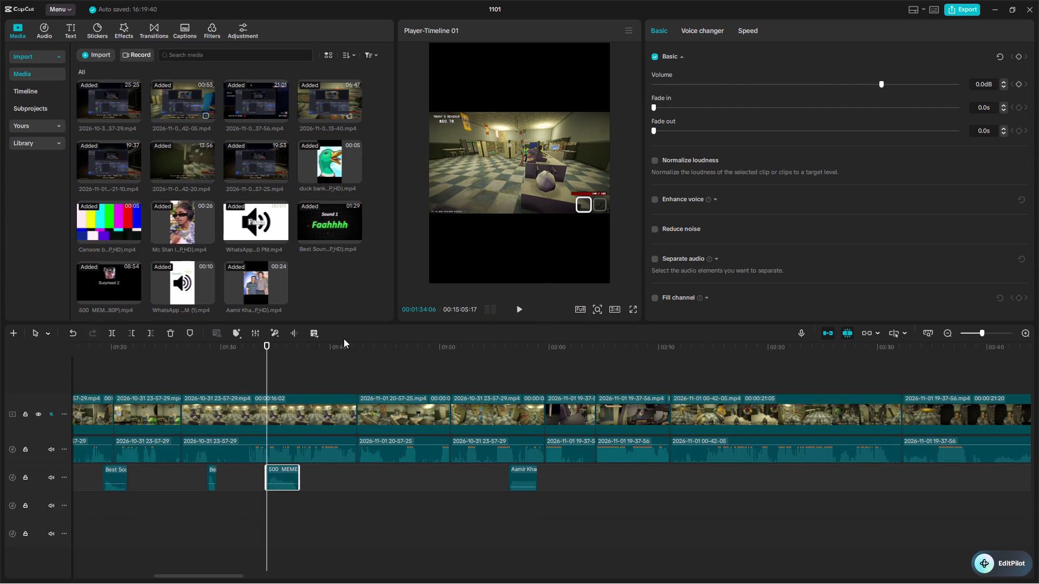
Preview the pasted meme sound against the gameplay and move it to start at about 00:01:41:15.
{"action": "left_click", "coordinate": [522, 306]}
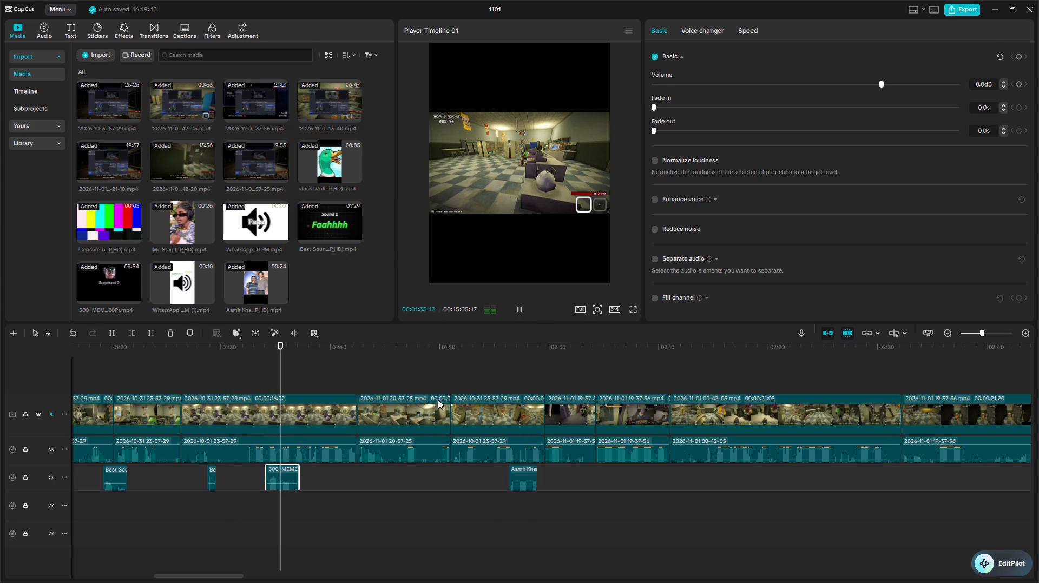
{"action": "left_click", "coordinate": [372, 485]}
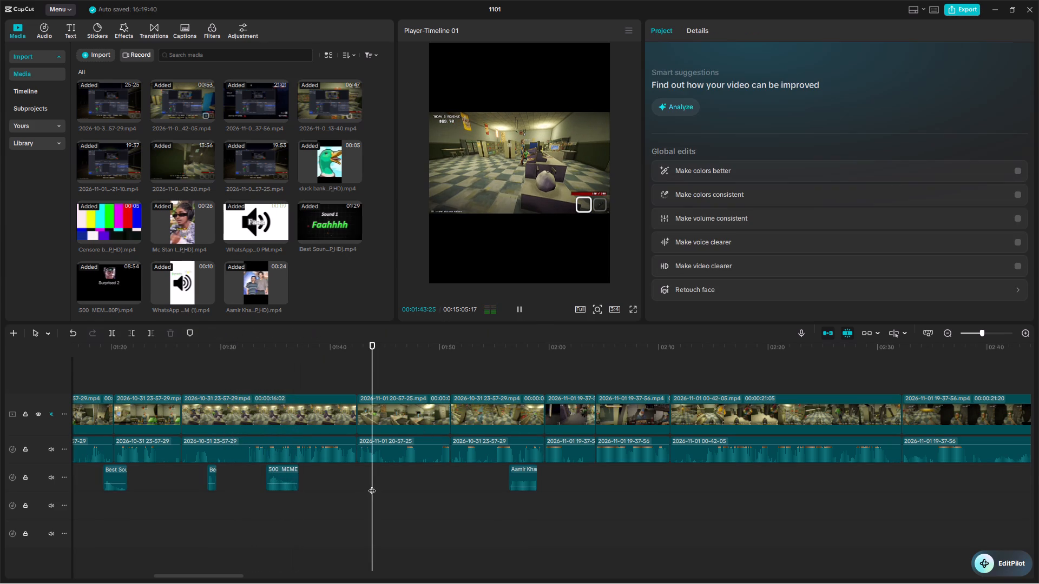
{"action": "left_click_drag", "start_coordinate": [275, 478], "coordinate": [258, 475]}
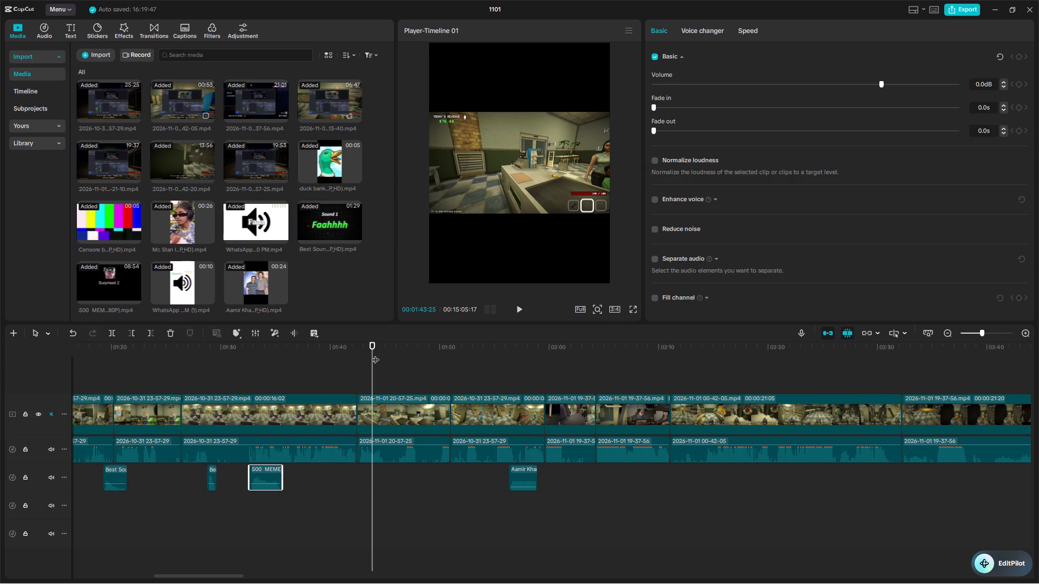
{"action": "left_click_drag", "start_coordinate": [374, 353], "coordinate": [223, 390]}
{"action": "left_click", "coordinate": [520, 311]}
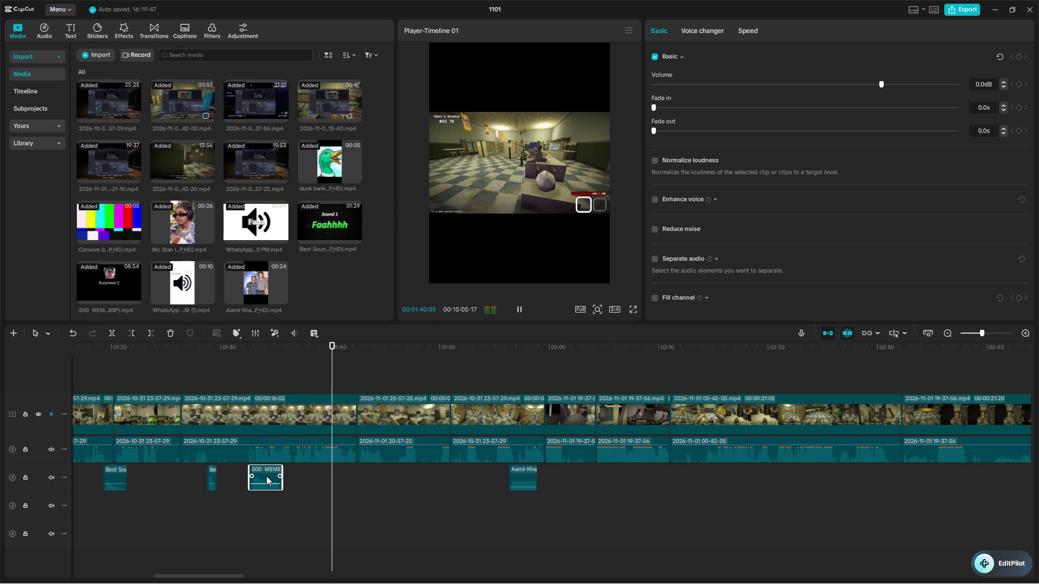
{"action": "left_click_drag", "start_coordinate": [264, 476], "coordinate": [348, 480]}
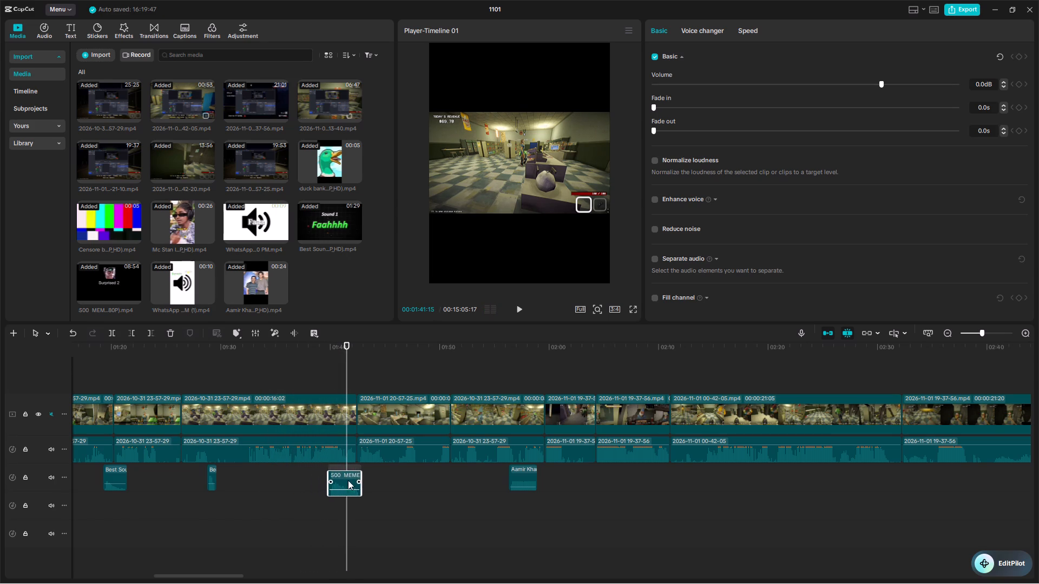
{"action": "left_click_drag", "start_coordinate": [348, 480], "coordinate": [362, 475]}
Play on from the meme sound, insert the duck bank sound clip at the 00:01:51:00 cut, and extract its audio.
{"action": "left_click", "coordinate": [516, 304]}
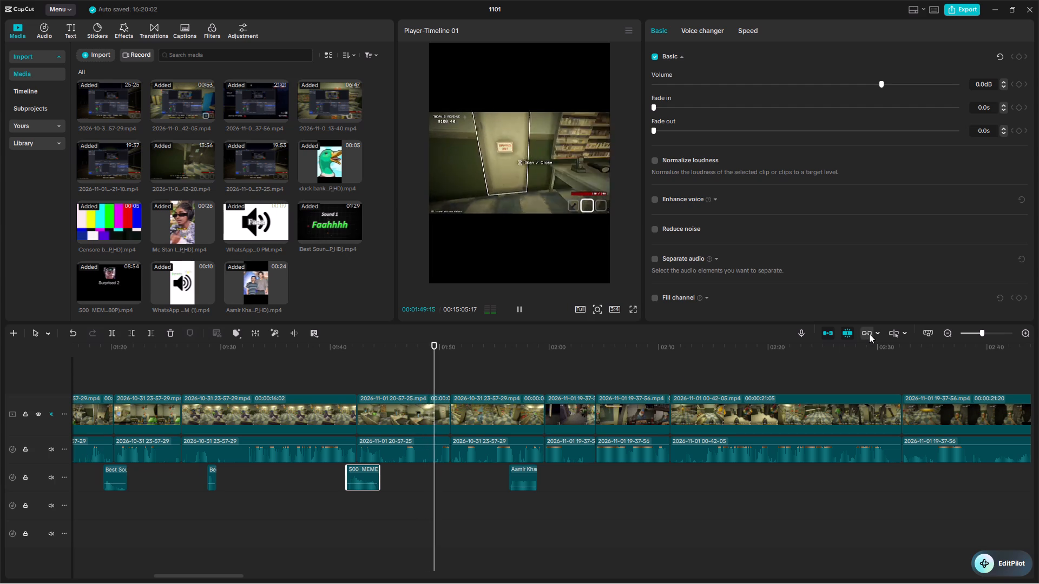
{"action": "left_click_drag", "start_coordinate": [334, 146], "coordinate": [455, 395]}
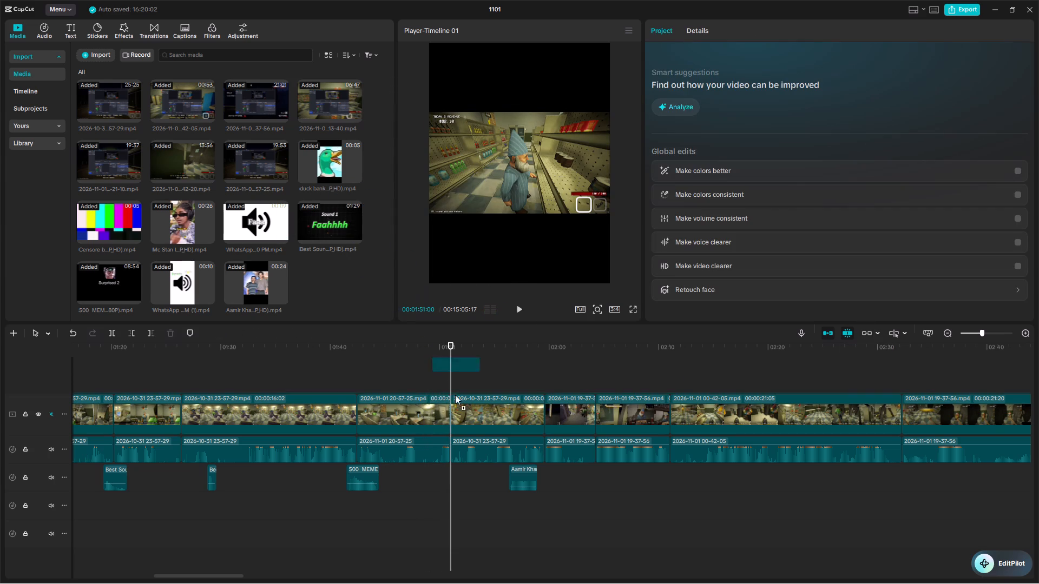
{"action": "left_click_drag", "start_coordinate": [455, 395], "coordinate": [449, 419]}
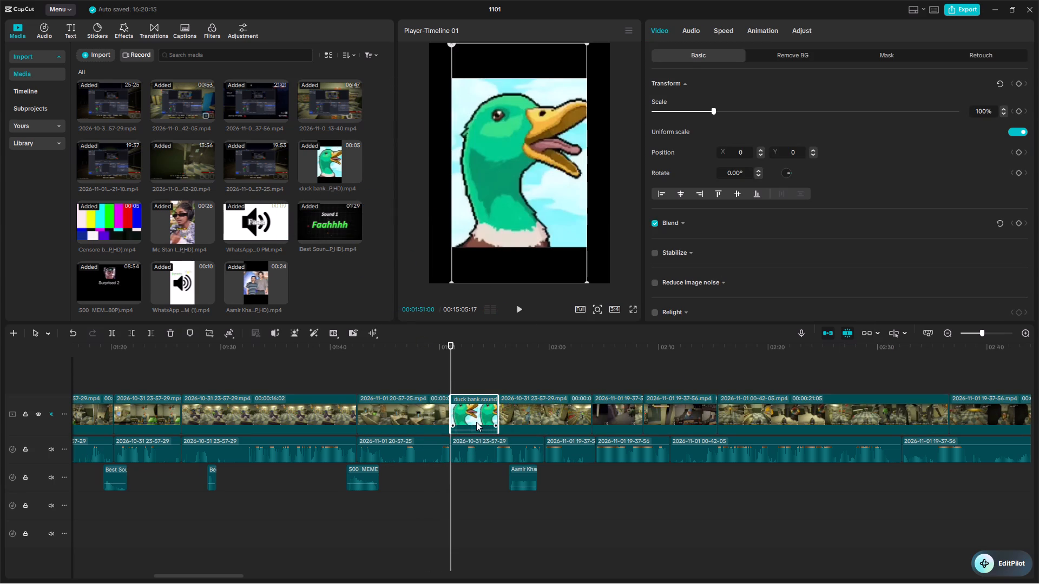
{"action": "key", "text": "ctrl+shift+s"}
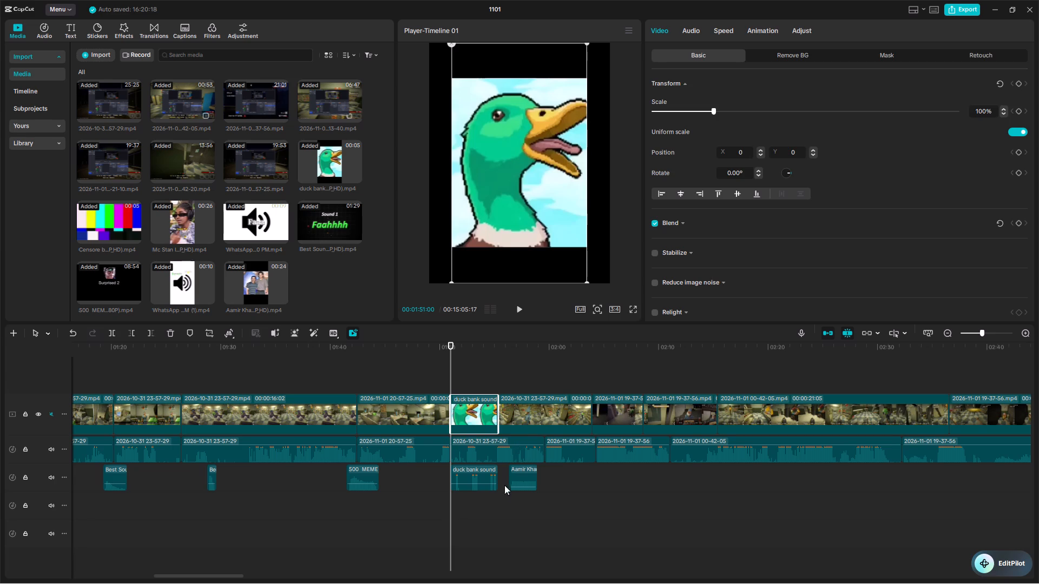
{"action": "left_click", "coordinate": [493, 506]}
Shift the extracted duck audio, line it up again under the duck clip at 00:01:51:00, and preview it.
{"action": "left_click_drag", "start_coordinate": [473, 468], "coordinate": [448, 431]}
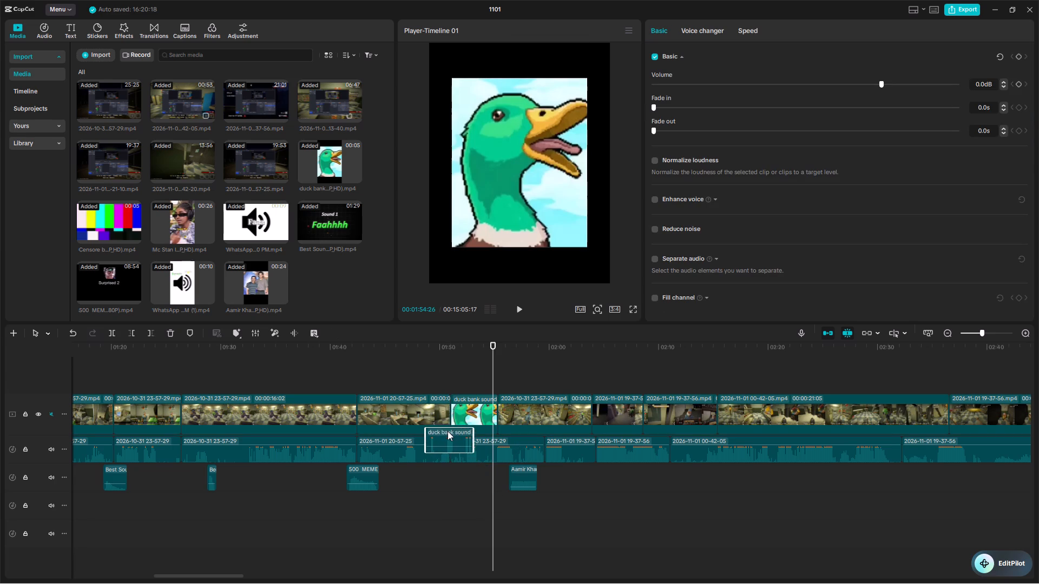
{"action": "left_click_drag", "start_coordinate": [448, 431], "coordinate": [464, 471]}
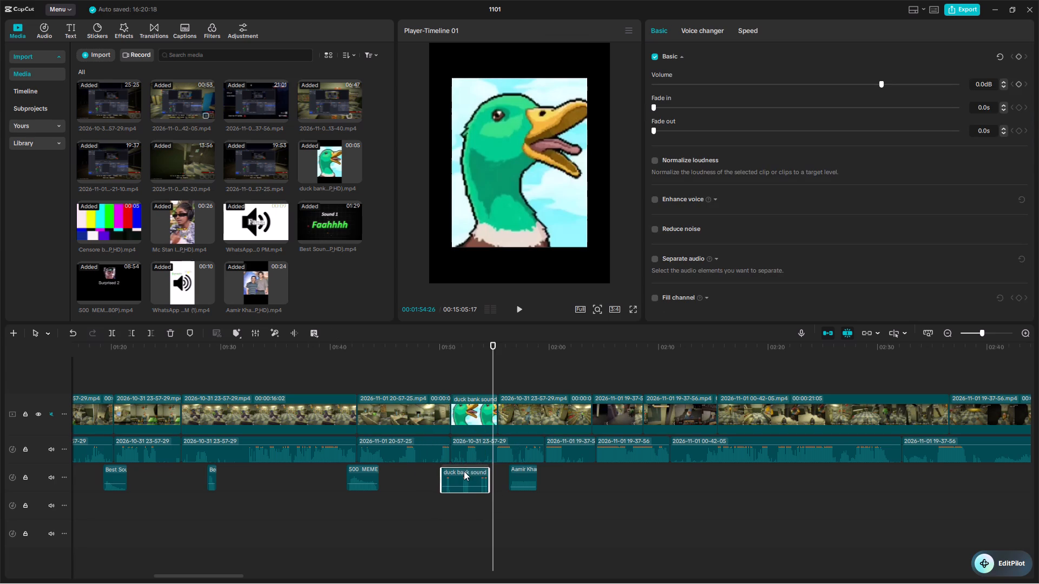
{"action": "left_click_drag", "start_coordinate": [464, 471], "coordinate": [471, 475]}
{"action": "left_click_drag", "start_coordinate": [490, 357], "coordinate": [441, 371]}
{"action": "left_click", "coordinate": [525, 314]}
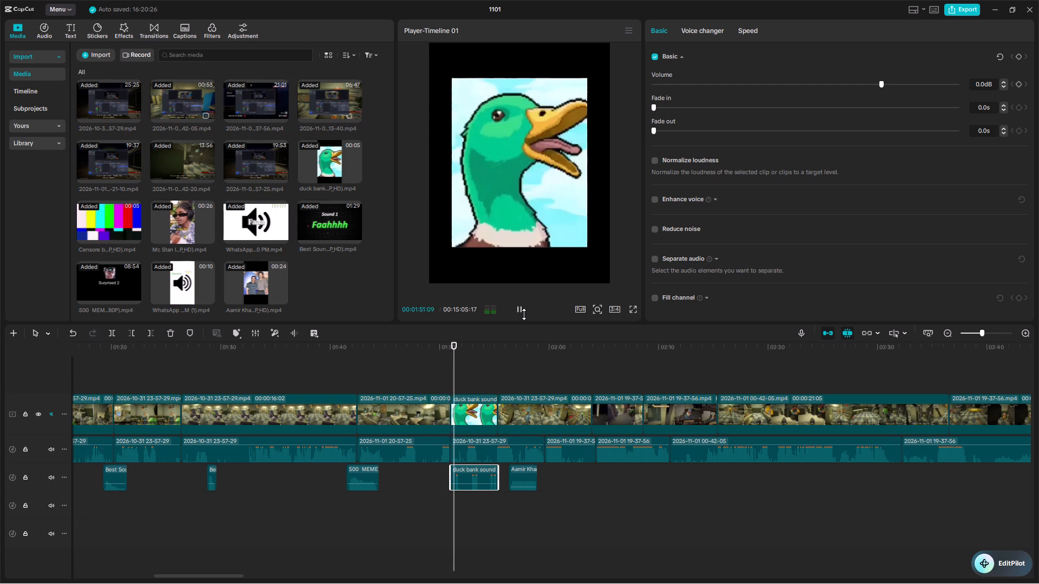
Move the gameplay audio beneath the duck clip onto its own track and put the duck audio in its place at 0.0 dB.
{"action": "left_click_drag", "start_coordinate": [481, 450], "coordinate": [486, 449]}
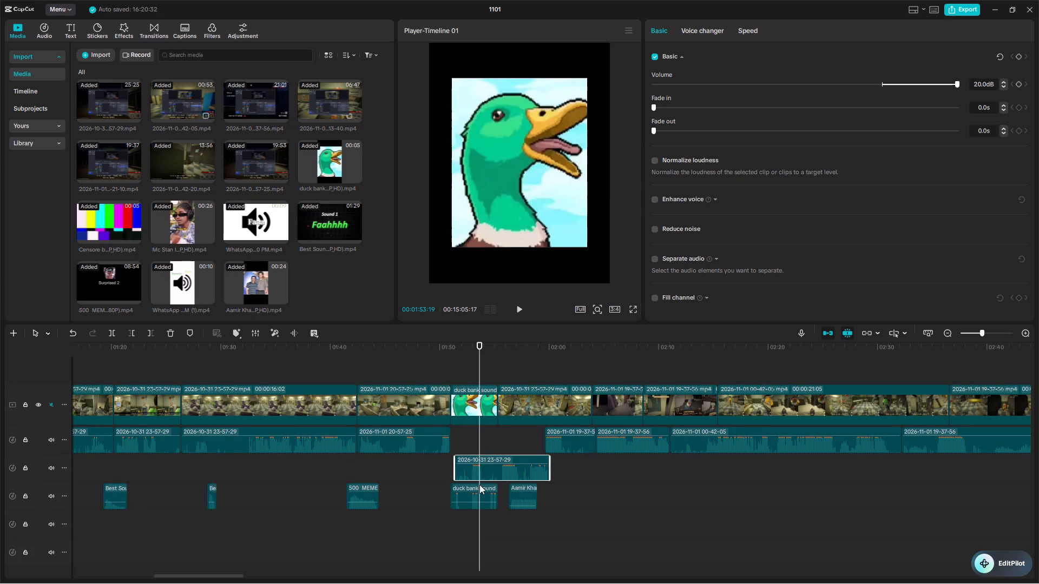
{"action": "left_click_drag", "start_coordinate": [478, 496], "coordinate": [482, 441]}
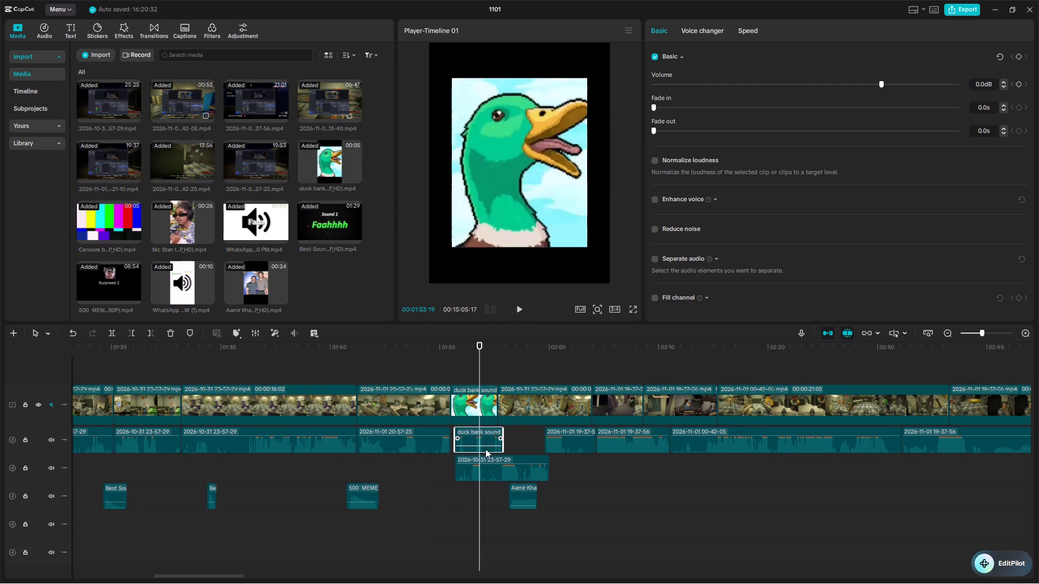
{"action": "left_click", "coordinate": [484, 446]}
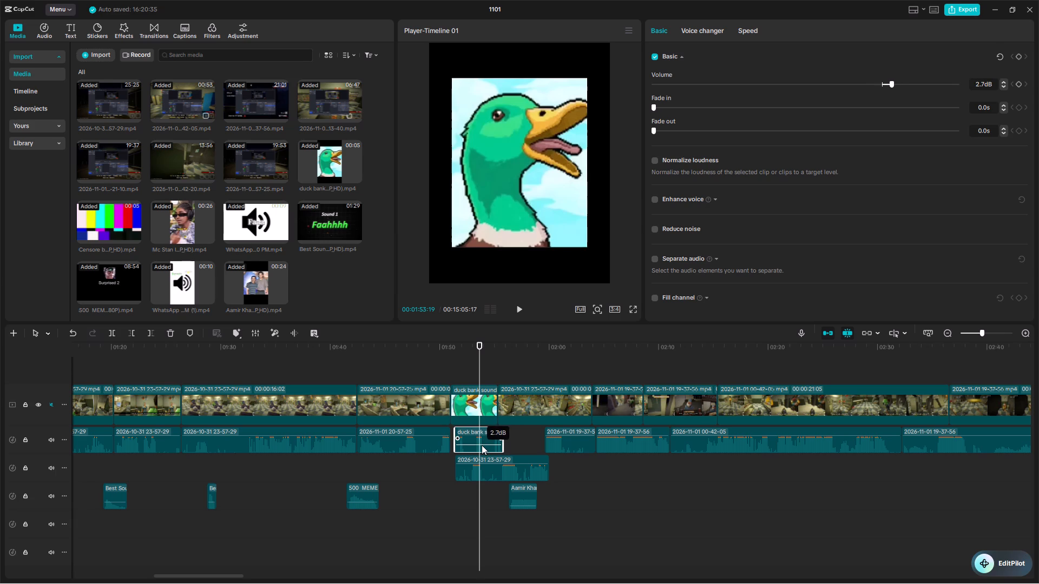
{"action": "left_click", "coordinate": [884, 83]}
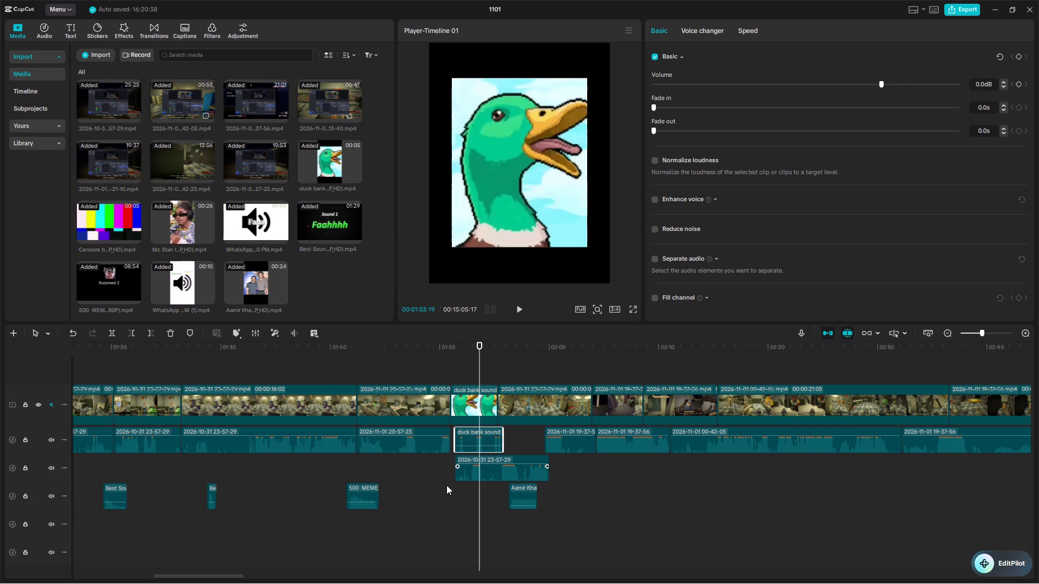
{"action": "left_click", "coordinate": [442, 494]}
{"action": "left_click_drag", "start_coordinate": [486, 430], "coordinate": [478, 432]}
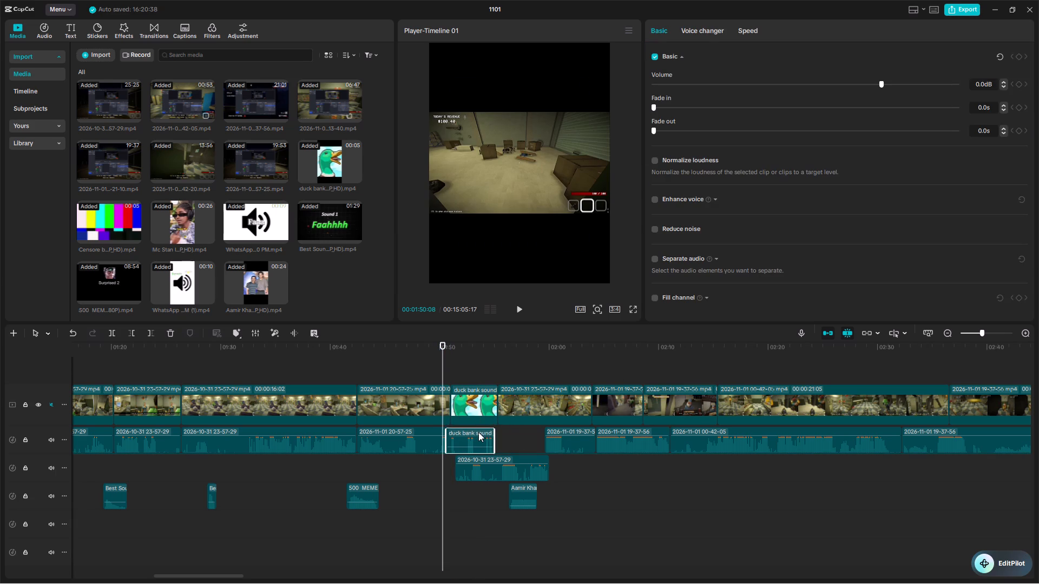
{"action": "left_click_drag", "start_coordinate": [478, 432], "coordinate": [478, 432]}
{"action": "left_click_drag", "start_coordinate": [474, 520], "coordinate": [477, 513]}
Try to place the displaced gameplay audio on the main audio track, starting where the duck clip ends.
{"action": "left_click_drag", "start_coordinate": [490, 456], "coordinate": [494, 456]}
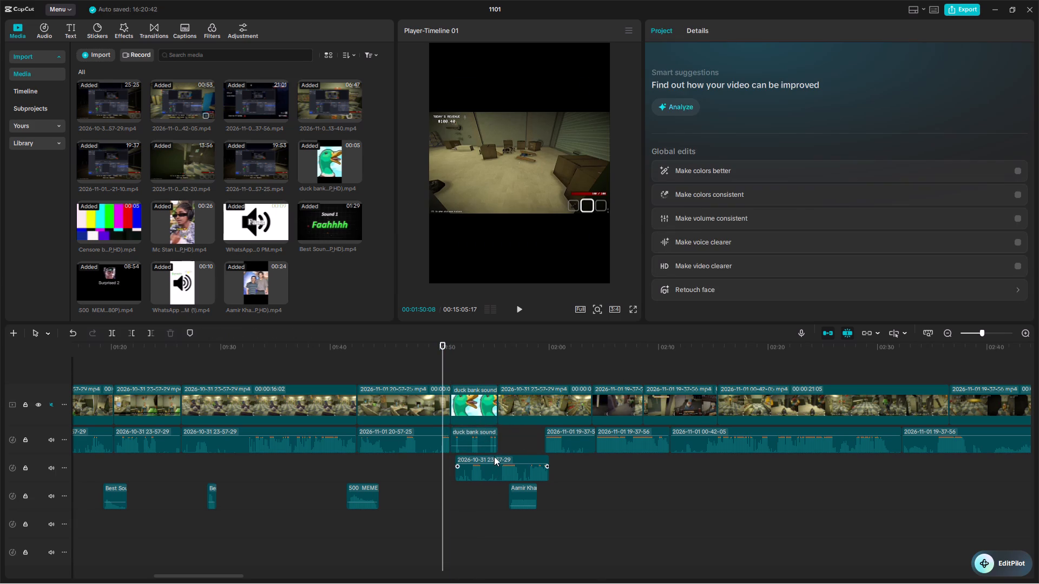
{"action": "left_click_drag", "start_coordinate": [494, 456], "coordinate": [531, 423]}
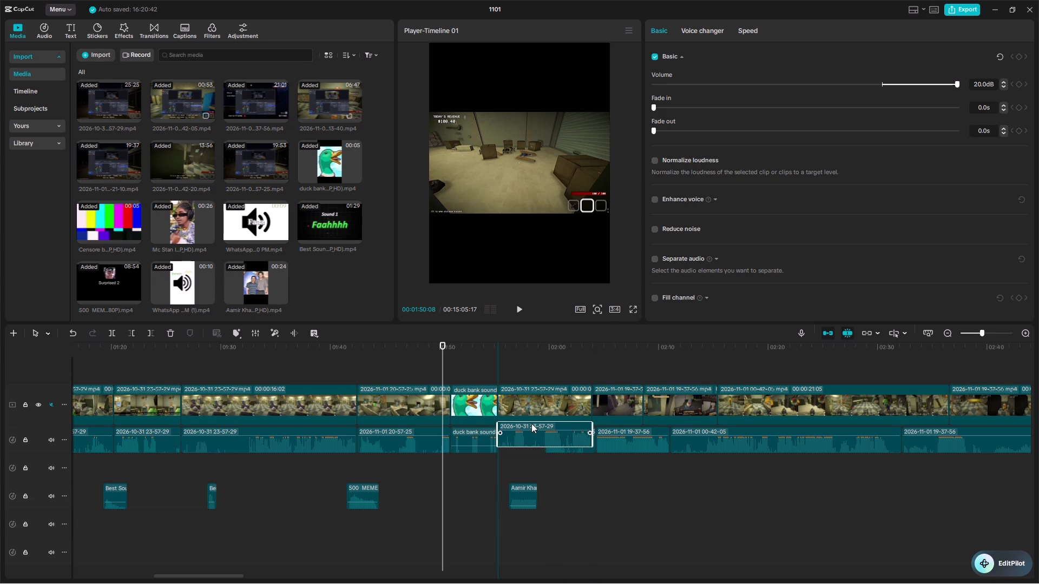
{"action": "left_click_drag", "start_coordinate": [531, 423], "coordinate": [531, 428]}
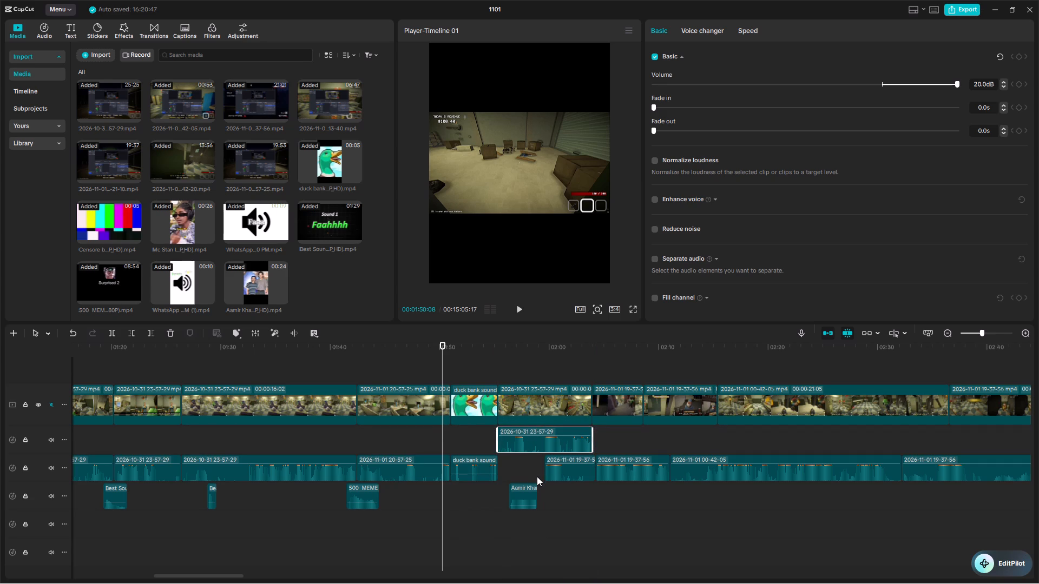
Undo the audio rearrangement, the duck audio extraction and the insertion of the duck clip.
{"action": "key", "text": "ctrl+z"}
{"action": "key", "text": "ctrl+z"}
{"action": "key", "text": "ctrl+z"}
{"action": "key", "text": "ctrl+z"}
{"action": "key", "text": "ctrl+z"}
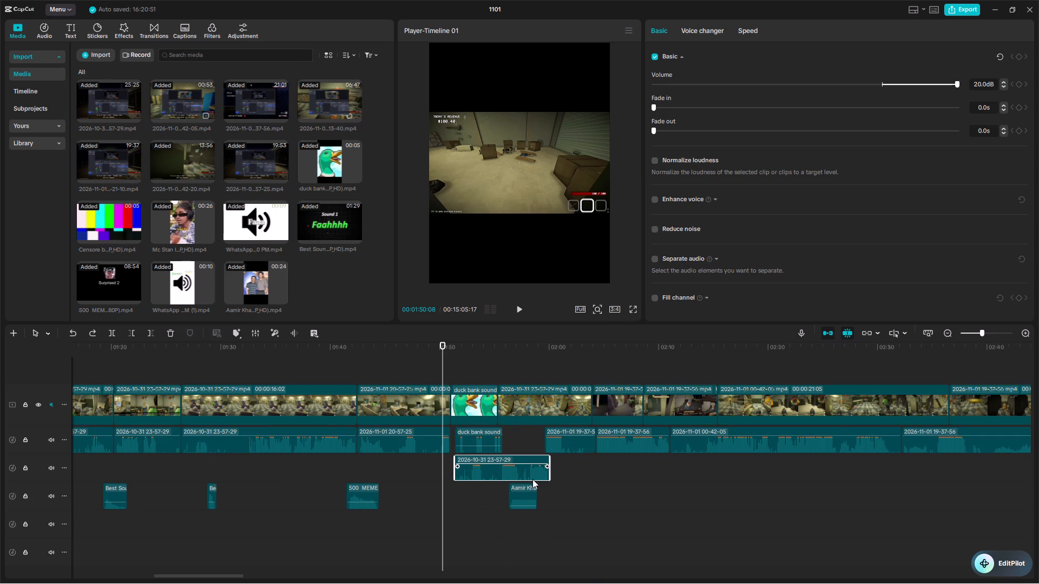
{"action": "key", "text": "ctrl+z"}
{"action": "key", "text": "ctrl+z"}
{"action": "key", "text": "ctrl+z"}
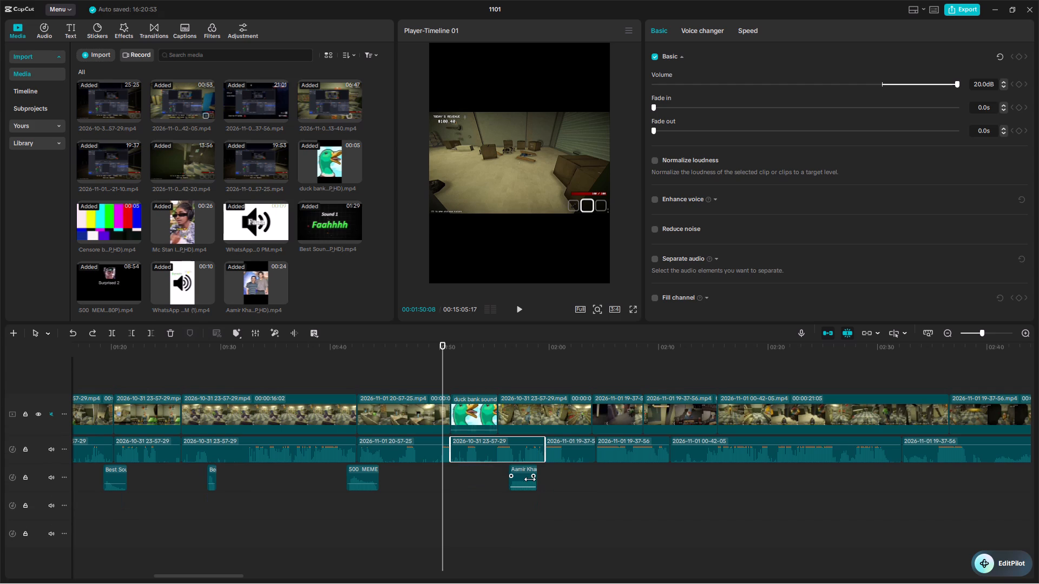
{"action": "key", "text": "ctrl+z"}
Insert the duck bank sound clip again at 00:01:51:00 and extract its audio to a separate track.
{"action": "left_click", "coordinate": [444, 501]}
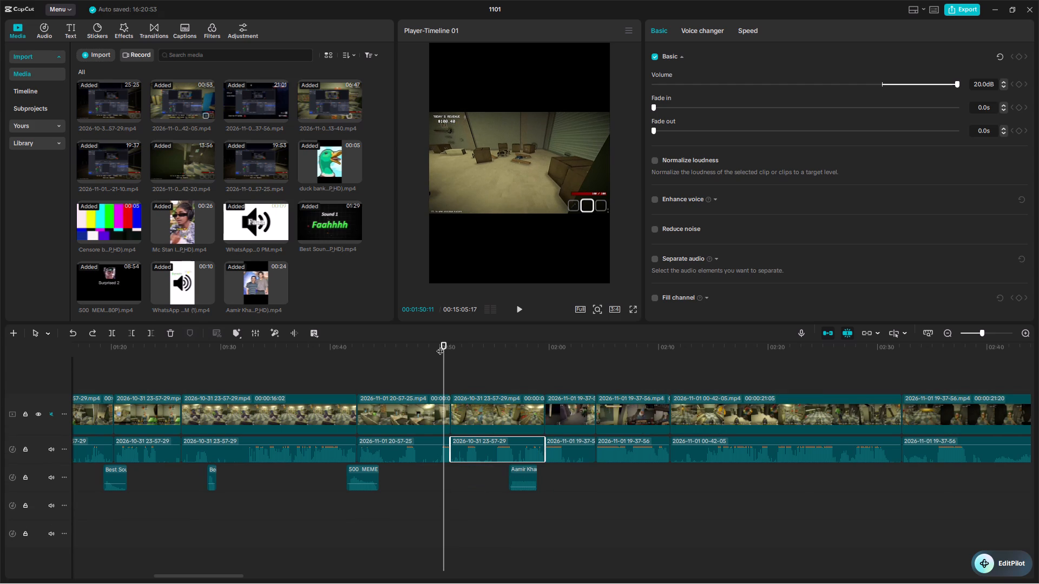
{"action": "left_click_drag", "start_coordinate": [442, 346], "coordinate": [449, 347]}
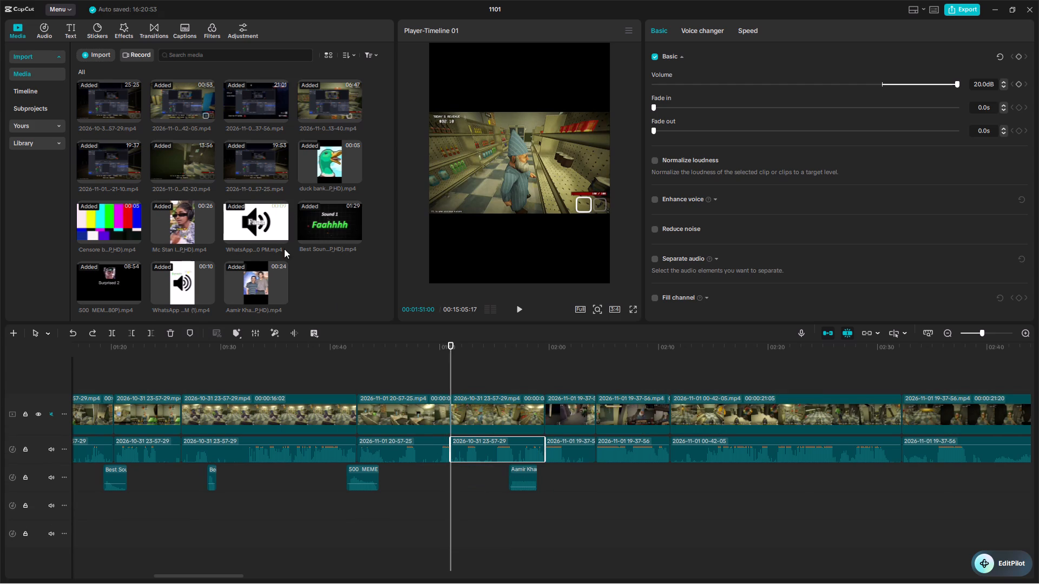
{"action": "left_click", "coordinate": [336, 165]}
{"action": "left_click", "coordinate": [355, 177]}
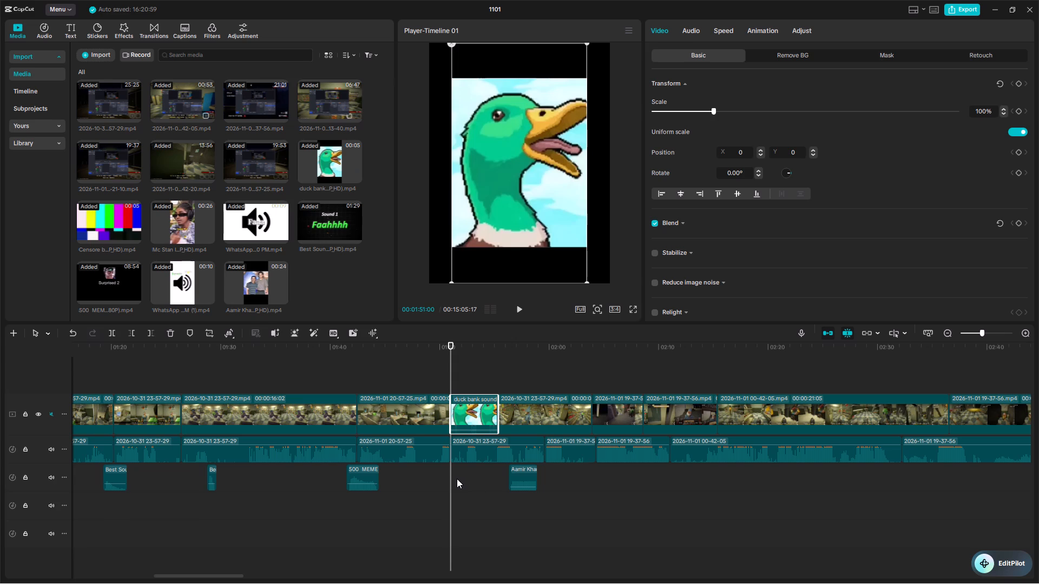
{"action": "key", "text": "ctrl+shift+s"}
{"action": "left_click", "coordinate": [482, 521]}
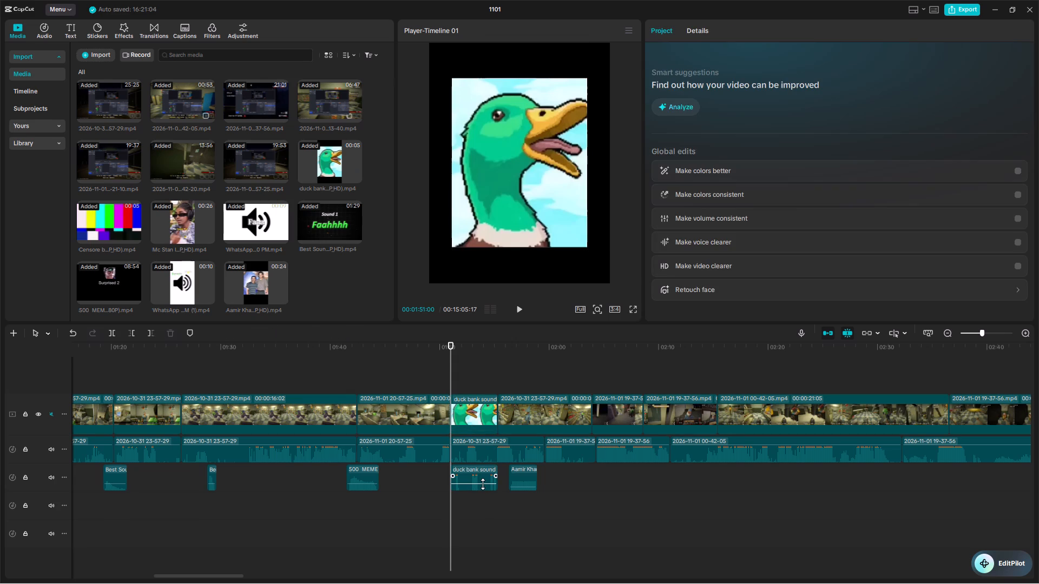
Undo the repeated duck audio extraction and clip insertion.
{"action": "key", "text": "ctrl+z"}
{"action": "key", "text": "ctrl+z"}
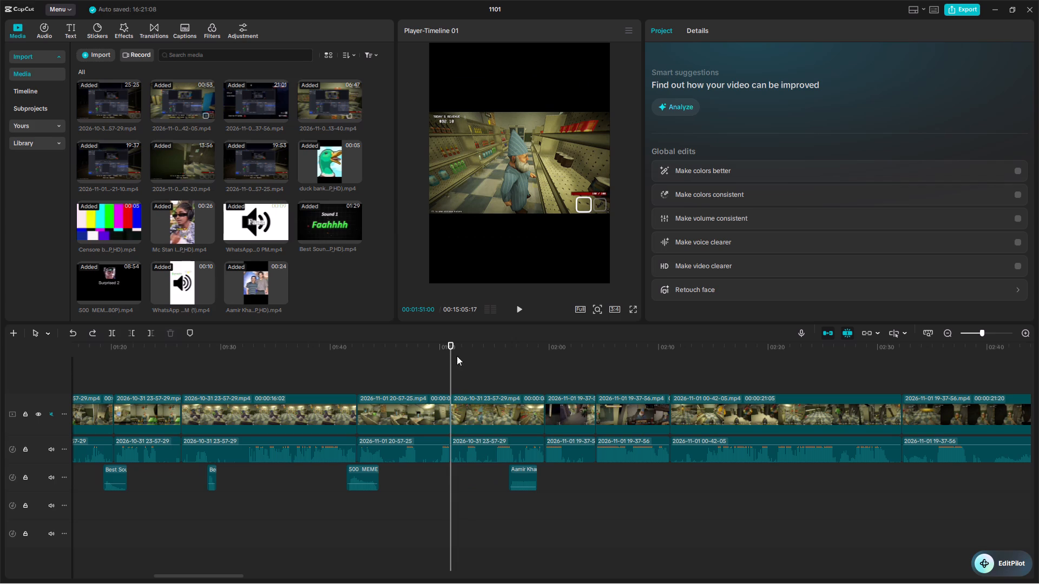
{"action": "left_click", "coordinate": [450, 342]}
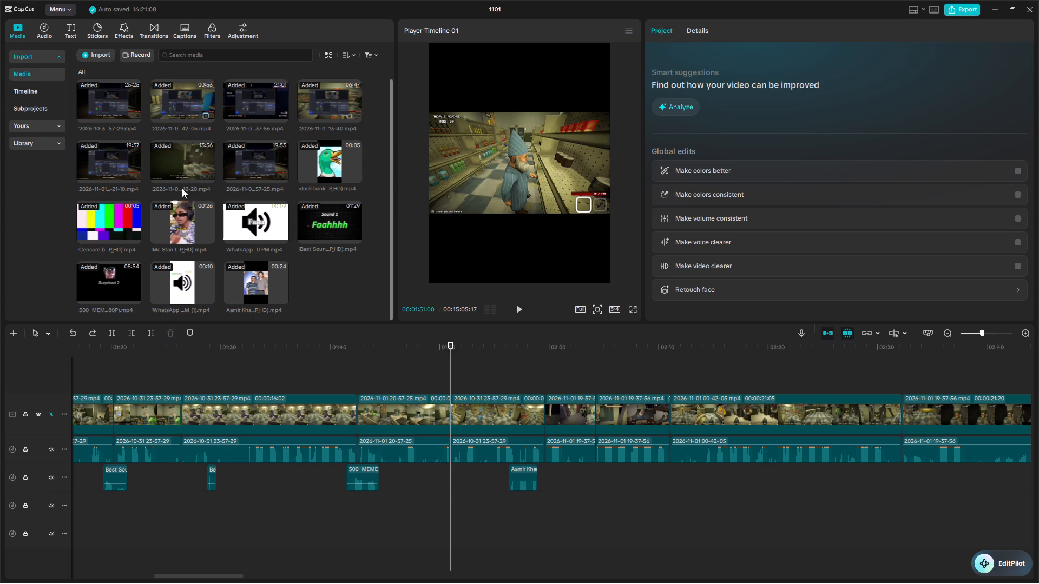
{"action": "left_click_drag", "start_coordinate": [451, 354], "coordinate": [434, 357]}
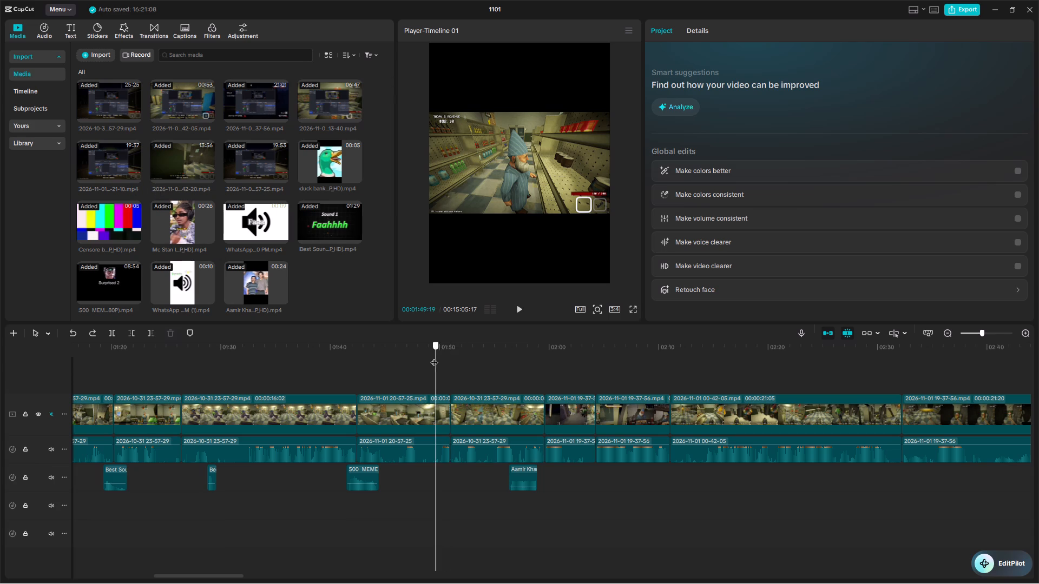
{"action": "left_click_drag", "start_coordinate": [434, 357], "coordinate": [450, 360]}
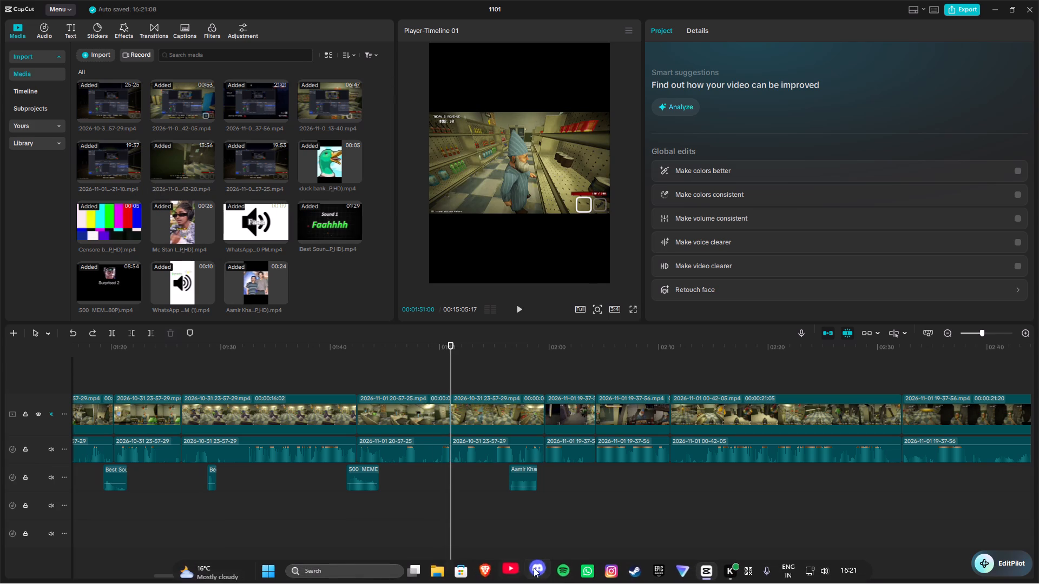
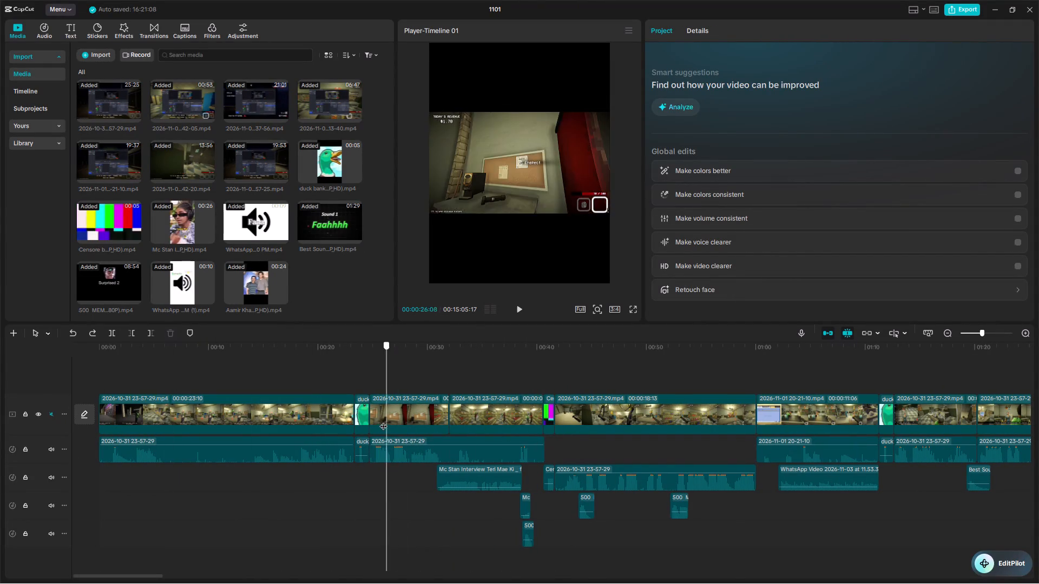
Copy the duck video clip near 00:00:23 and insert the copy into the main video track at 00:01:51:00 between the gameplay clips.
{"action": "left_click", "coordinate": [362, 413]}
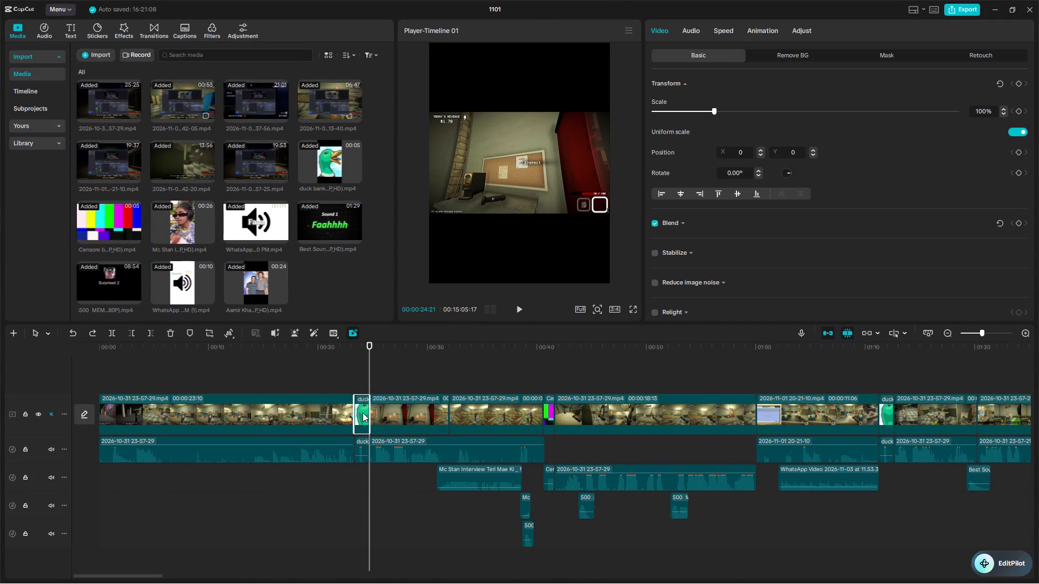
{"action": "key", "text": "ctrl+c"}
{"action": "left_click_drag", "start_coordinate": [370, 350], "coordinate": [1038, 415]}
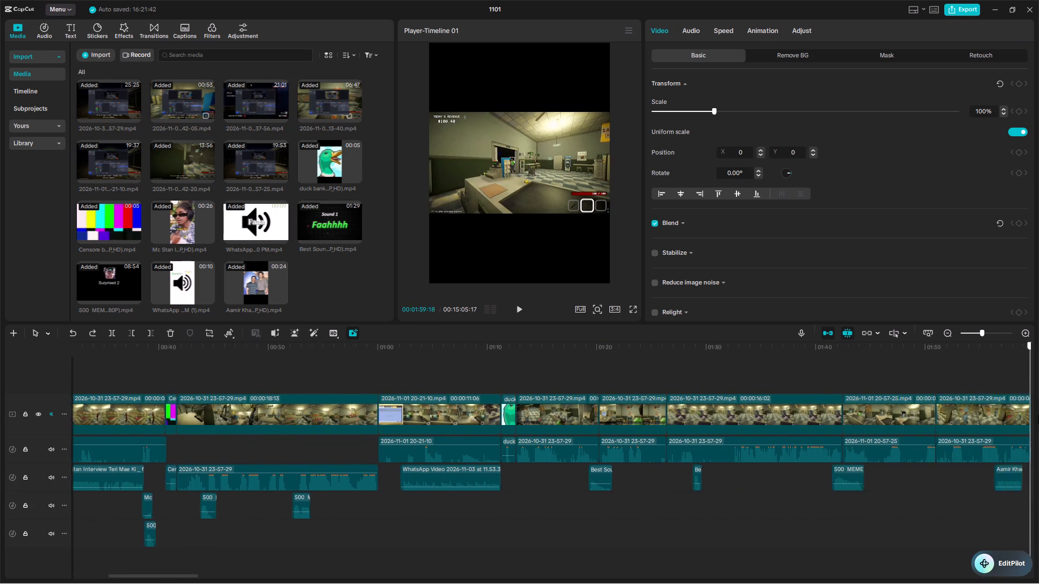
{"action": "left_click_drag", "start_coordinate": [1038, 415], "coordinate": [600, 400]}
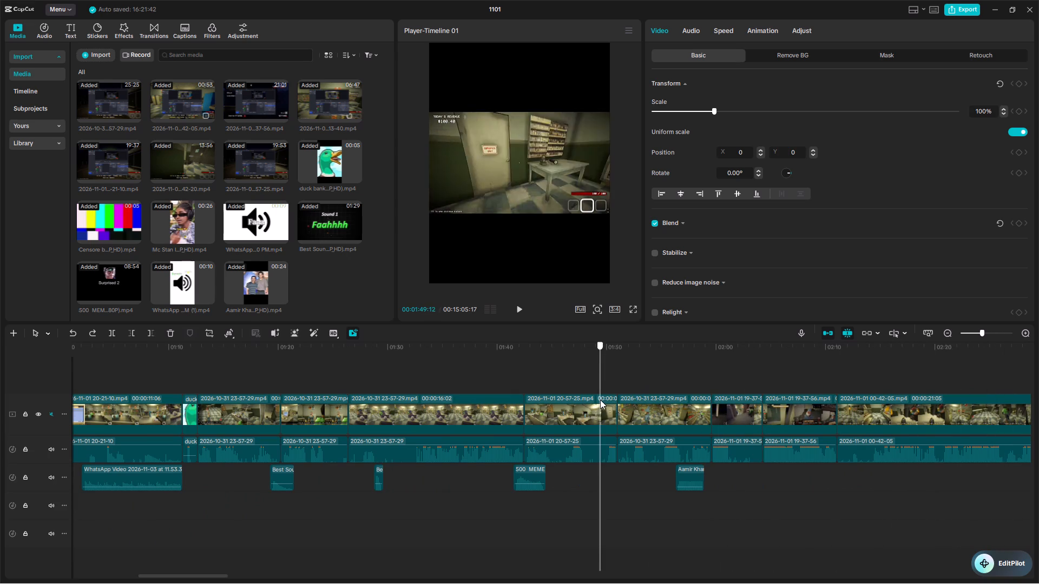
{"action": "left_click_drag", "start_coordinate": [600, 400], "coordinate": [478, 413]}
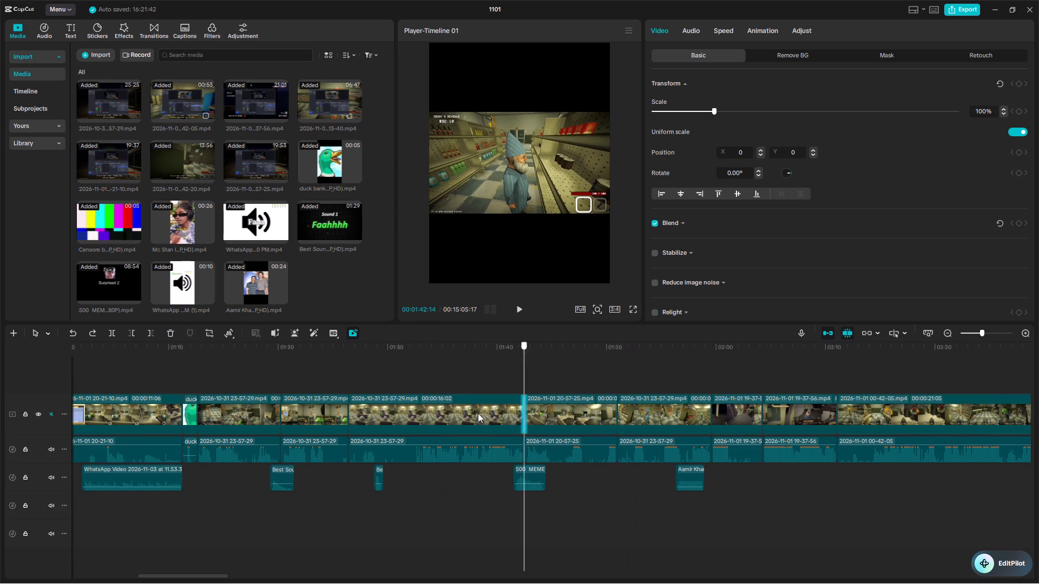
{"action": "left_click_drag", "start_coordinate": [478, 413], "coordinate": [334, 404]}
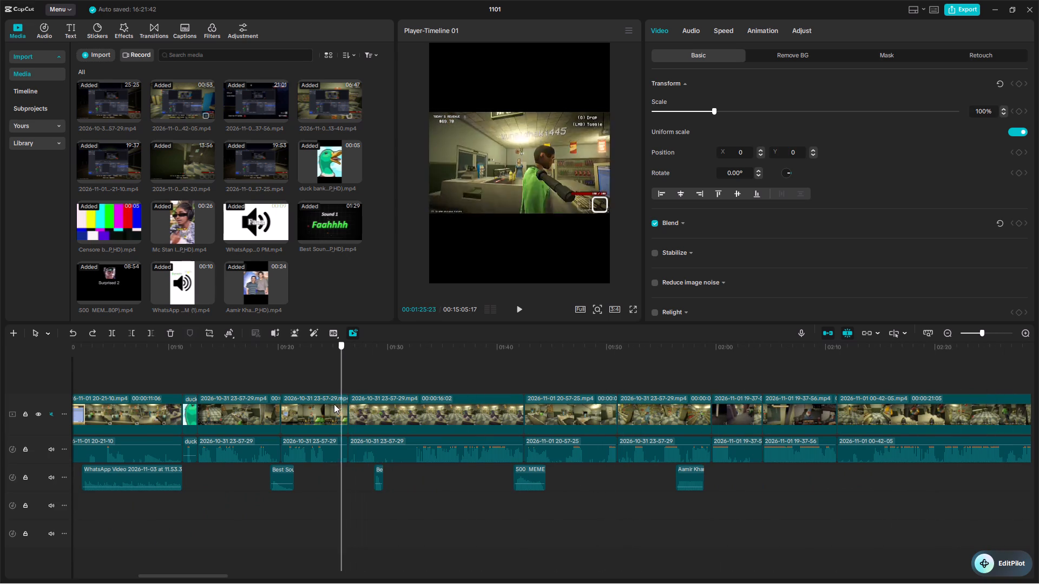
{"action": "left_click_drag", "start_coordinate": [334, 404], "coordinate": [530, 412]}
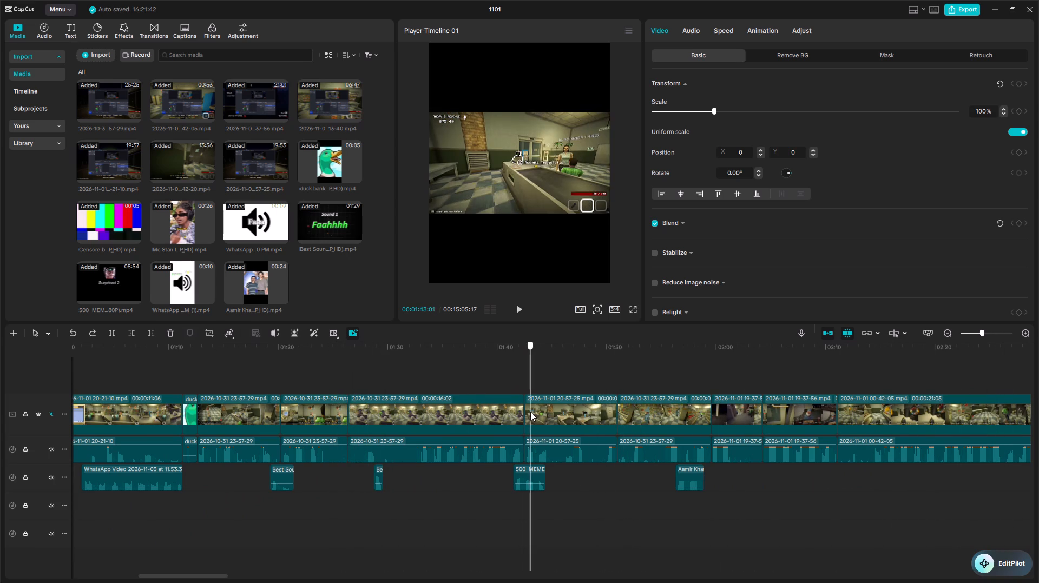
{"action": "left_click_drag", "start_coordinate": [530, 412], "coordinate": [708, 427]}
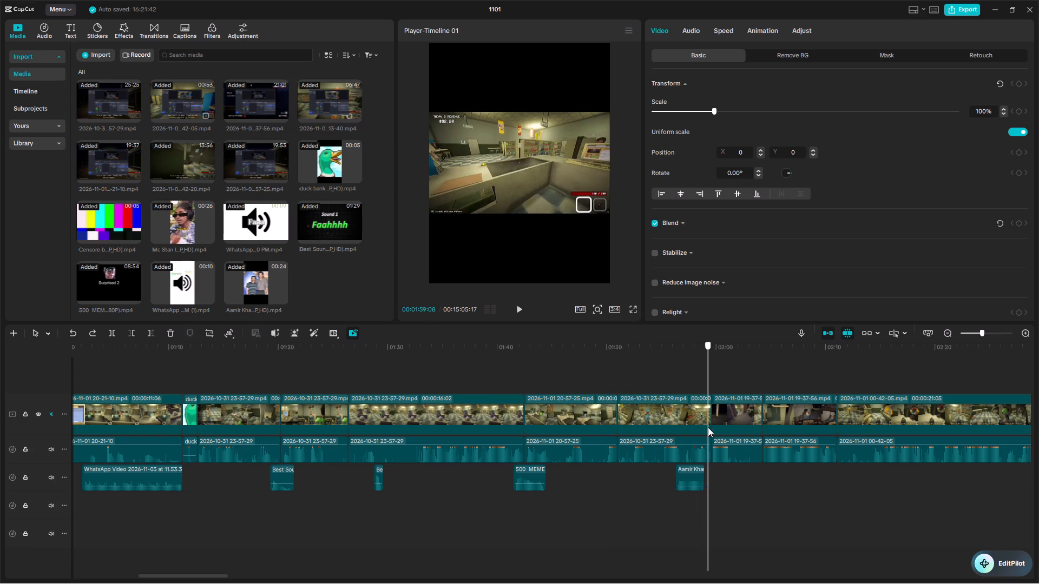
{"action": "left_click_drag", "start_coordinate": [708, 427], "coordinate": [611, 431]}
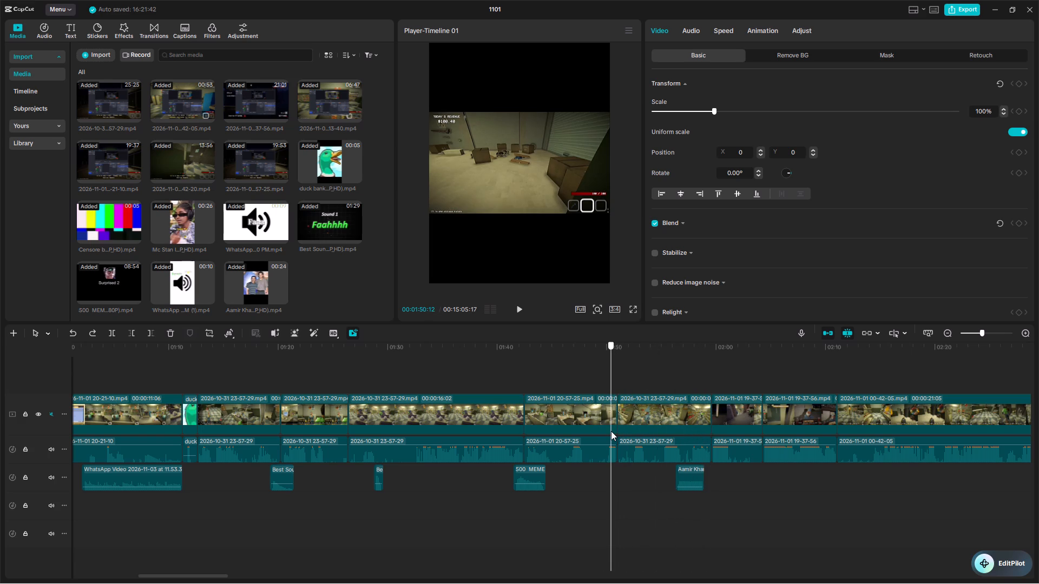
{"action": "left_click_drag", "start_coordinate": [611, 431], "coordinate": [555, 429]}
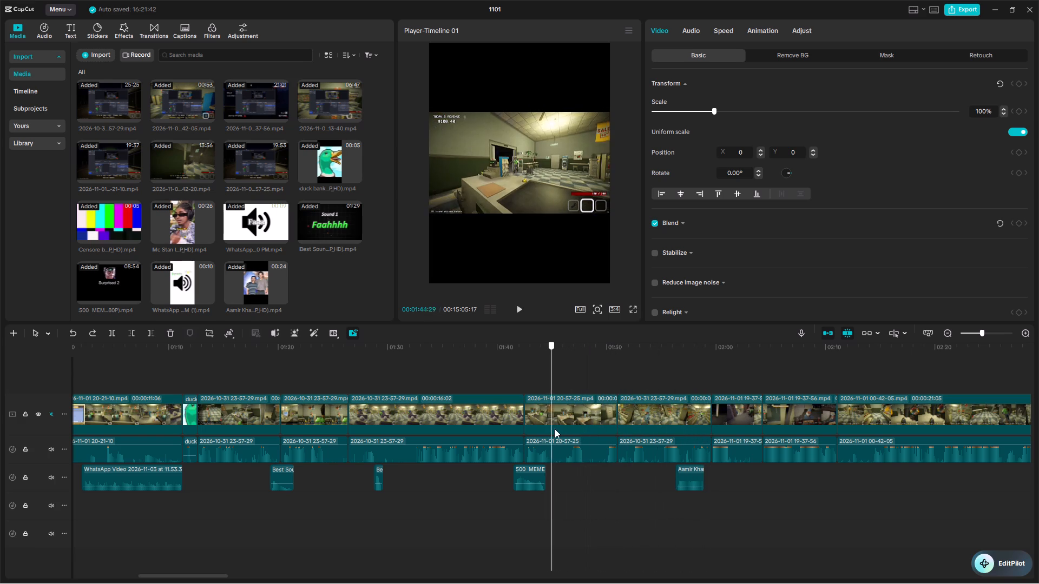
{"action": "left_click_drag", "start_coordinate": [555, 429], "coordinate": [617, 424]}
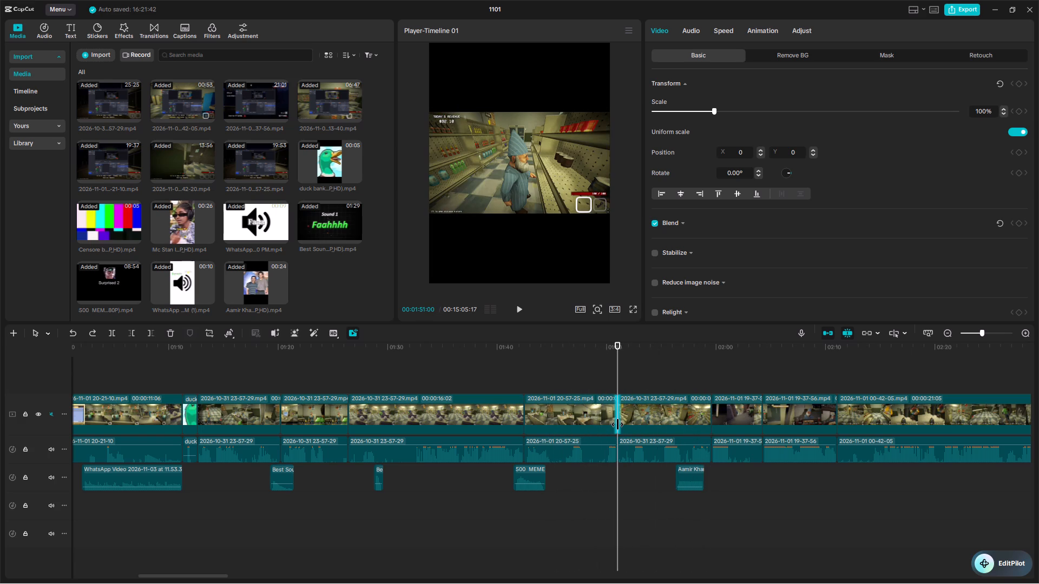
{"action": "key", "text": "ctrl+v"}
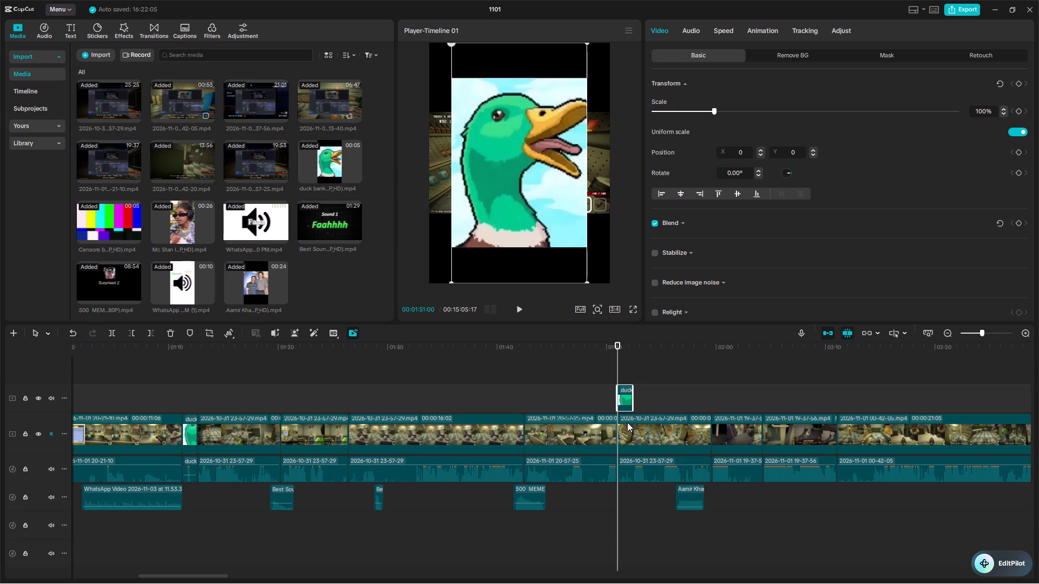
{"action": "left_click_drag", "start_coordinate": [625, 397], "coordinate": [621, 439]}
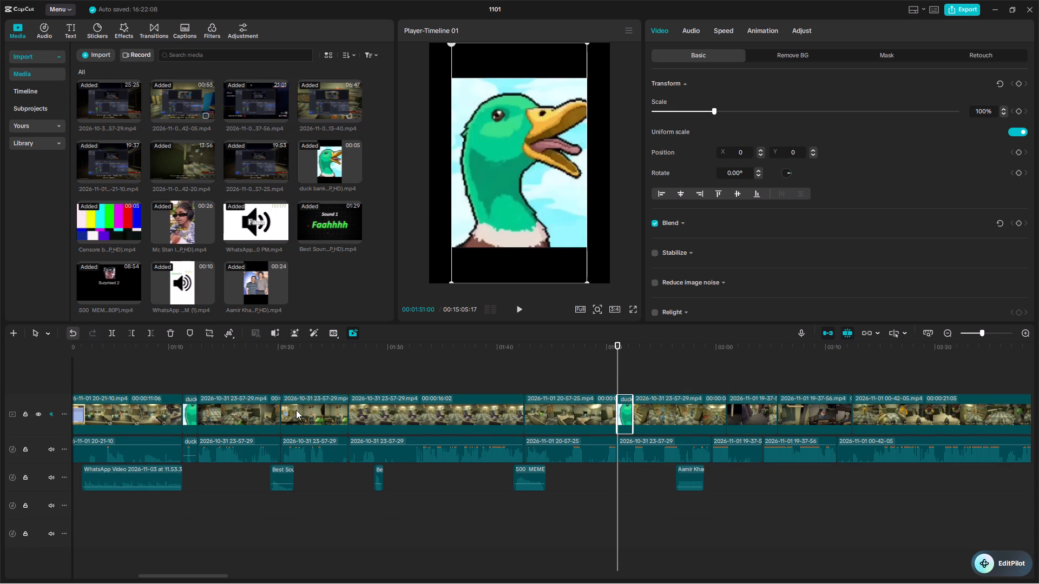
Copy the extracted duck audio under the duck clip near 00:01:11 and paste it at 00:01:51:00 under the new duck clip.
{"action": "left_click", "coordinate": [190, 449]}
{"action": "key", "text": "ctrl+c"}
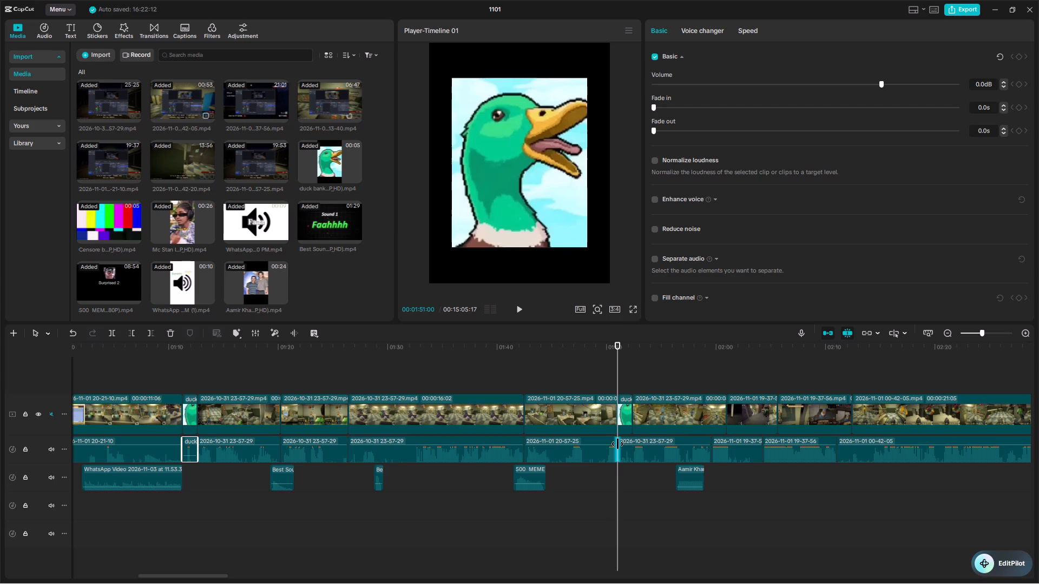
{"action": "key", "text": "ctrl+v"}
{"action": "left_click", "coordinate": [643, 523]}
{"action": "left_click", "coordinate": [624, 482]}
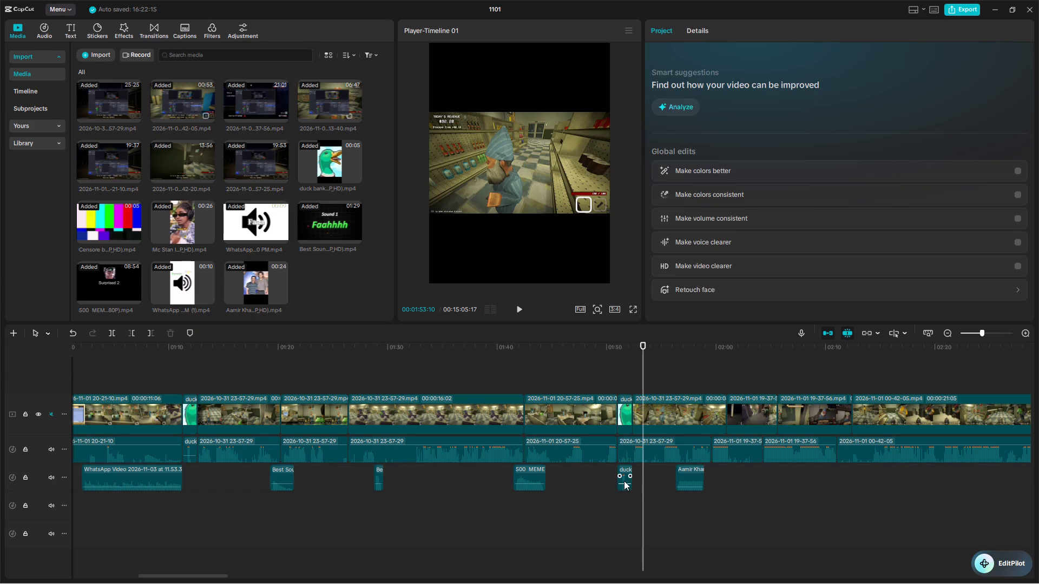
Move the pasted duck audio onto a new audio track directly beneath the main video, aligned with the duck clip at 00:01:51:00.
{"action": "left_click", "coordinate": [624, 476]}
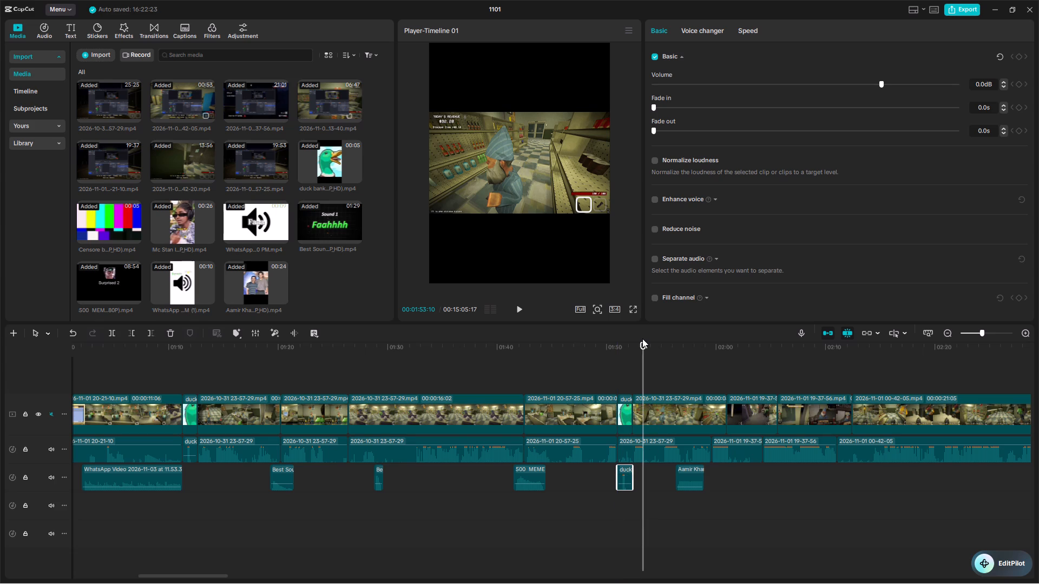
{"action": "left_click_drag", "start_coordinate": [643, 345], "coordinate": [689, 426]}
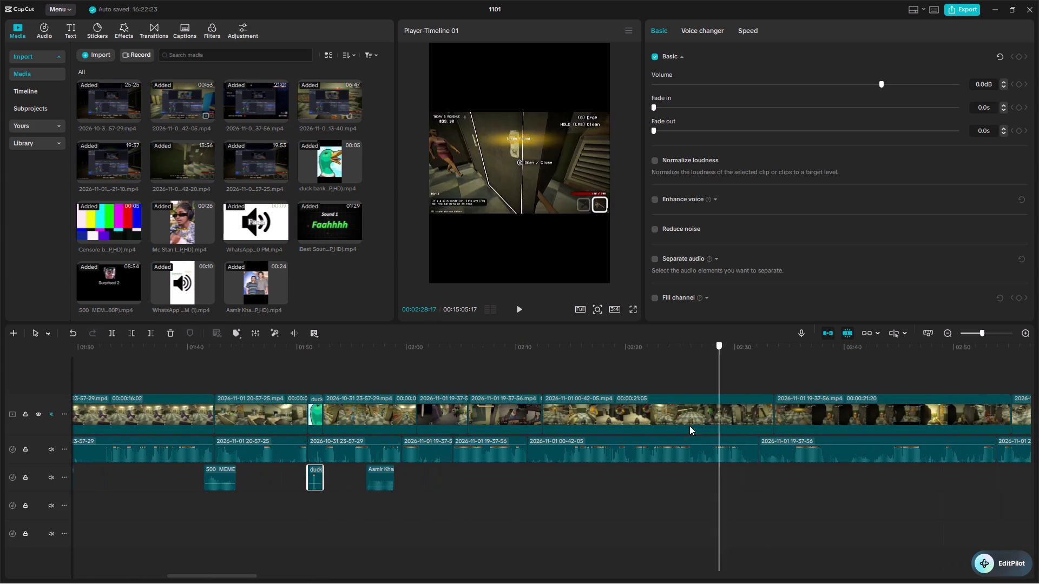
{"action": "left_click_drag", "start_coordinate": [689, 426], "coordinate": [1038, 576]}
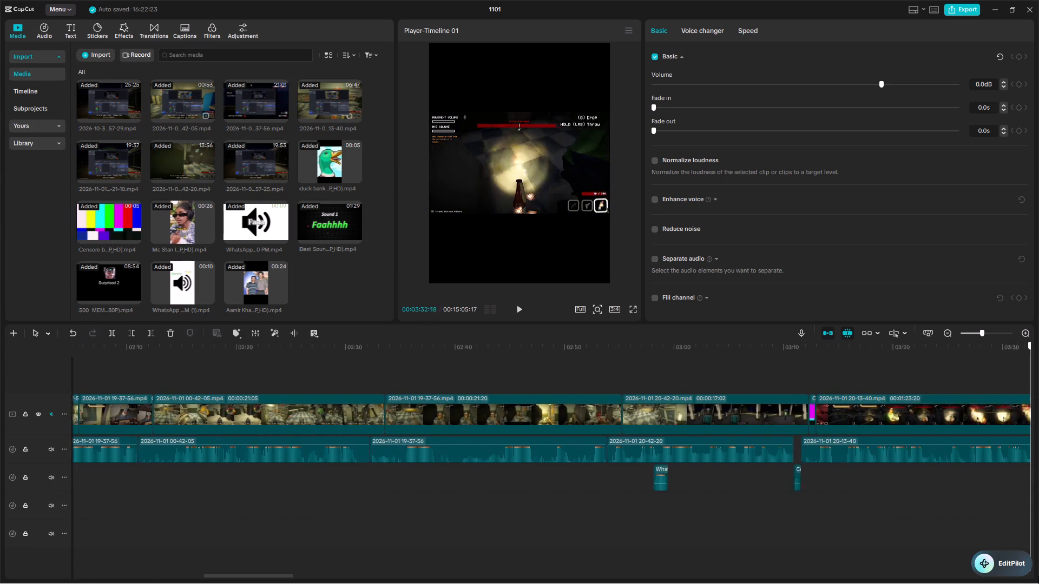
{"action": "left_click_drag", "start_coordinate": [1038, 576], "coordinate": [266, 556]}
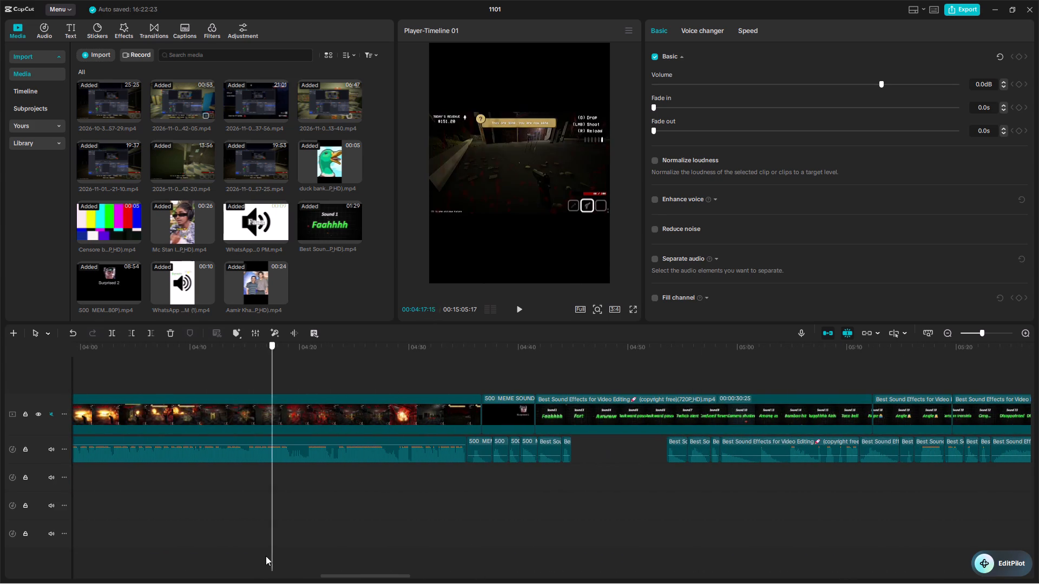
{"action": "left_click_drag", "start_coordinate": [266, 556], "coordinate": [0, 494]}
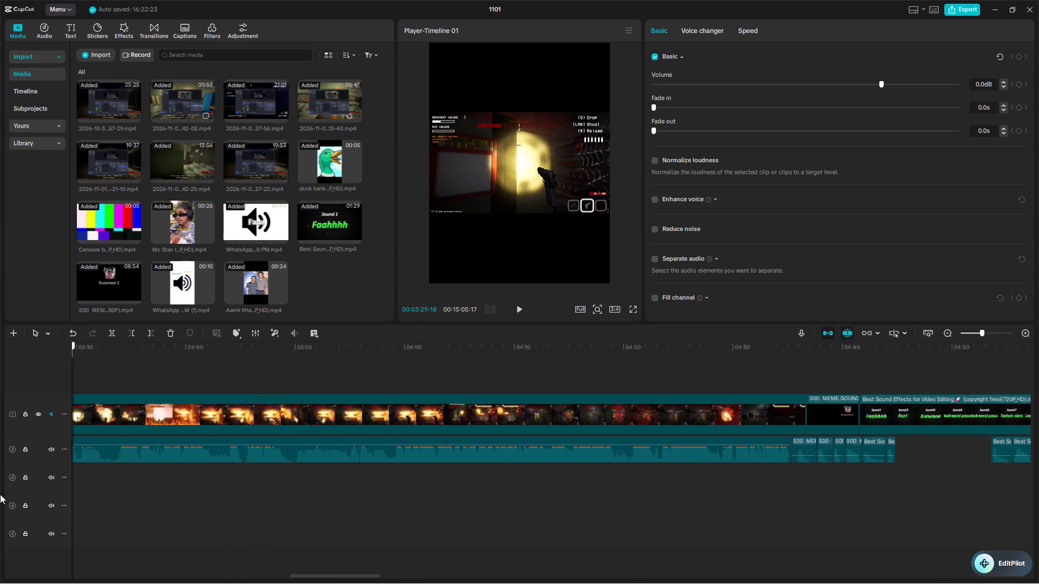
{"action": "left_click_drag", "start_coordinate": [0, 494], "coordinate": [159, 488]}
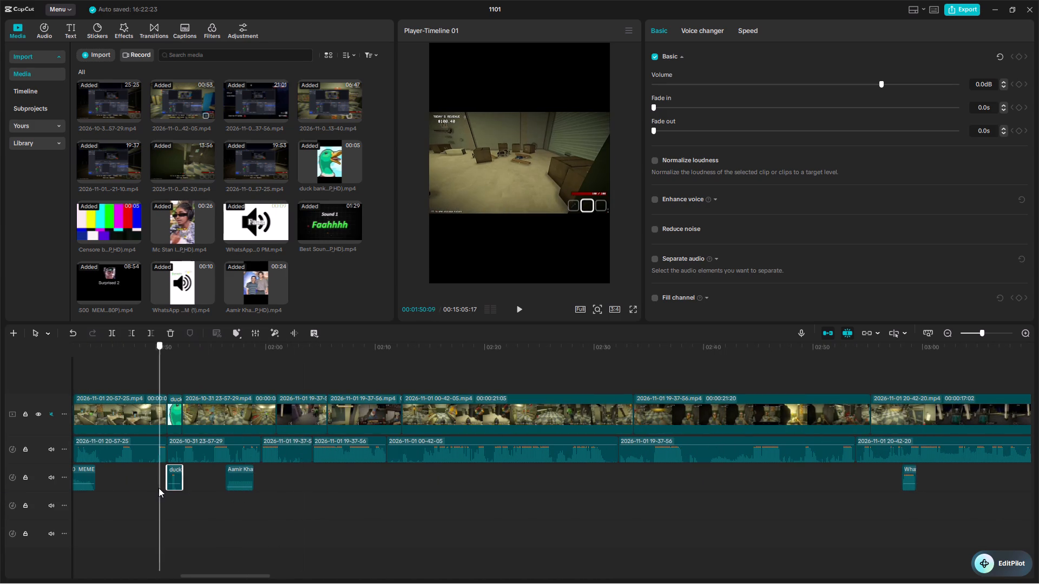
{"action": "left_click_drag", "start_coordinate": [159, 488], "coordinate": [133, 481]}
{"action": "left_click", "coordinate": [173, 476]}
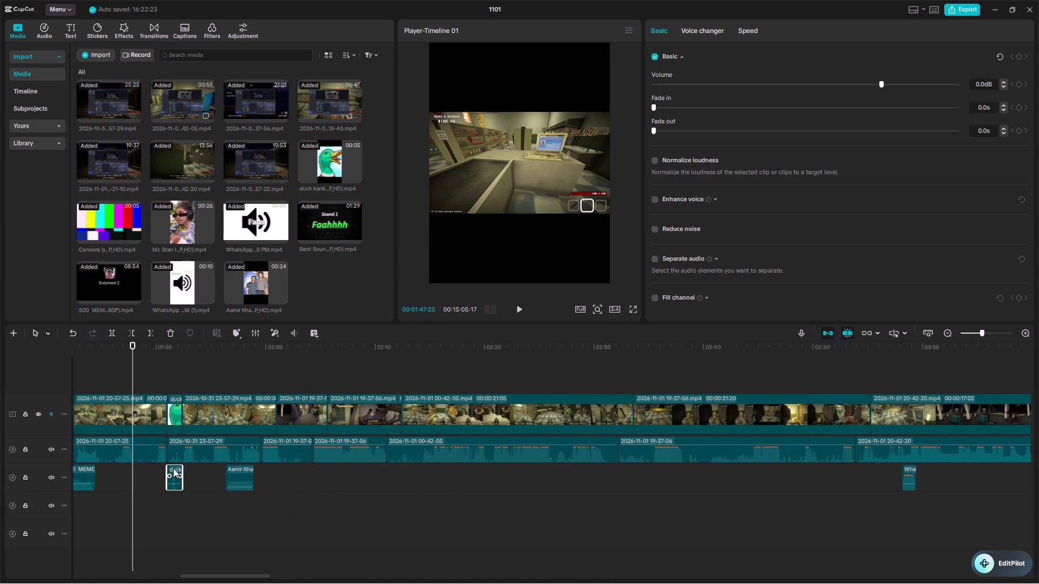
{"action": "left_click_drag", "start_coordinate": [176, 467], "coordinate": [170, 454]}
{"action": "left_click_drag", "start_coordinate": [170, 454], "coordinate": [180, 400]}
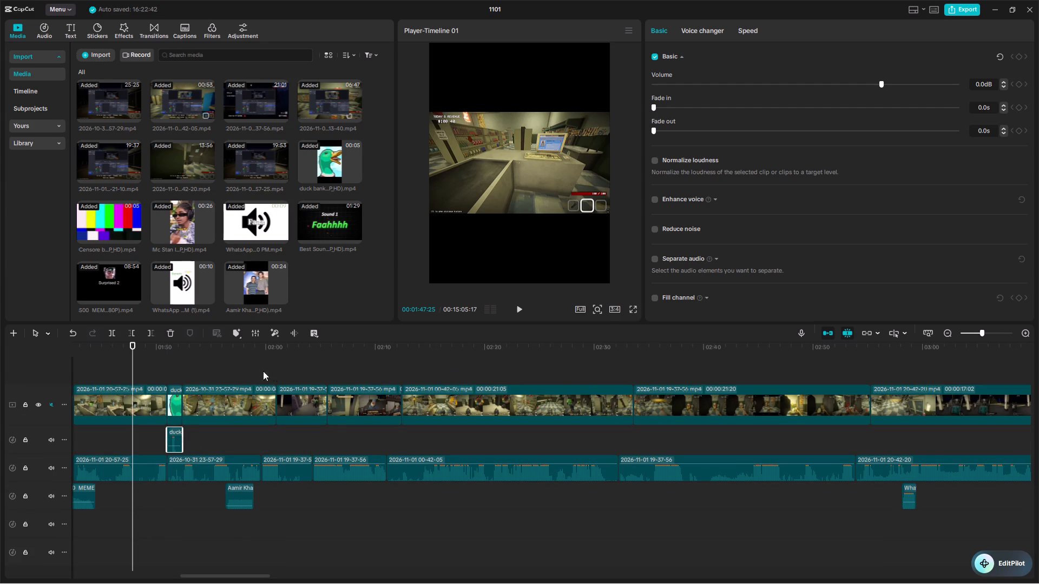
Play back the section from just before the new duck clip to about 00:02:12 to check its sound and the gameplay audio.
{"action": "left_click", "coordinate": [517, 306]}
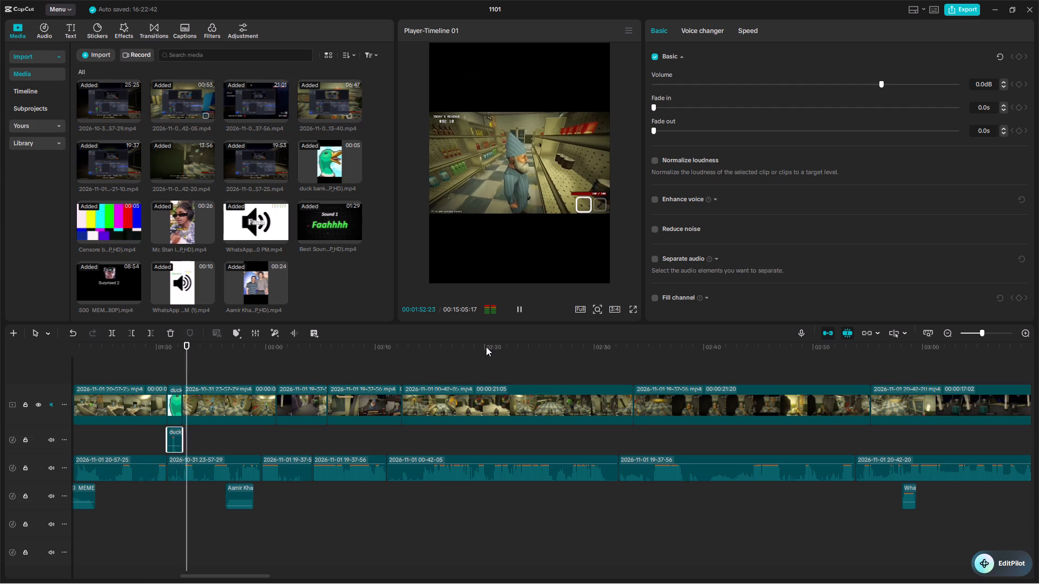
{"action": "left_click", "coordinate": [203, 560]}
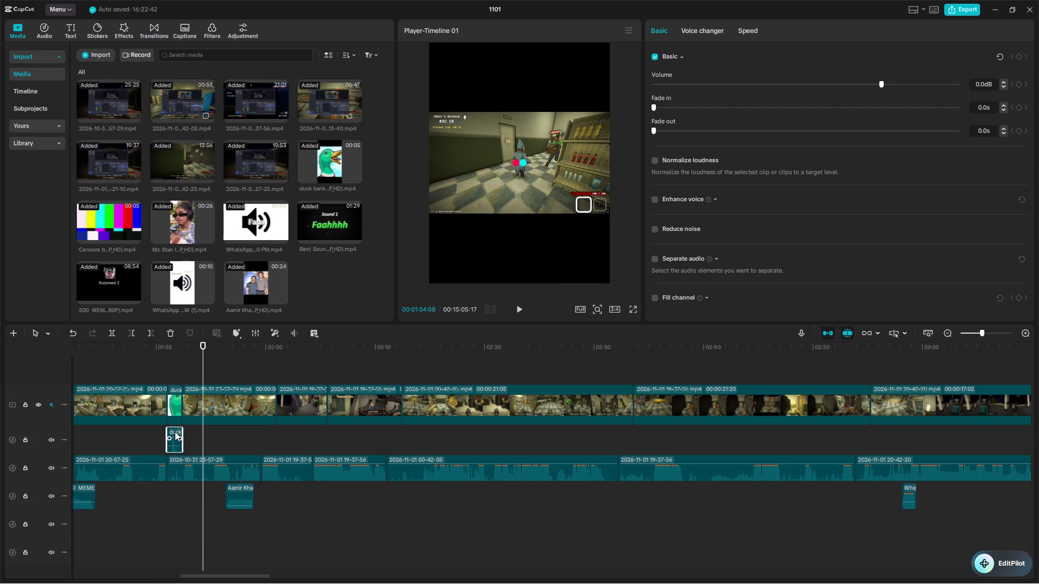
{"action": "left_click", "coordinate": [189, 551]}
{"action": "left_click_drag", "start_coordinate": [189, 359], "coordinate": [165, 357]}
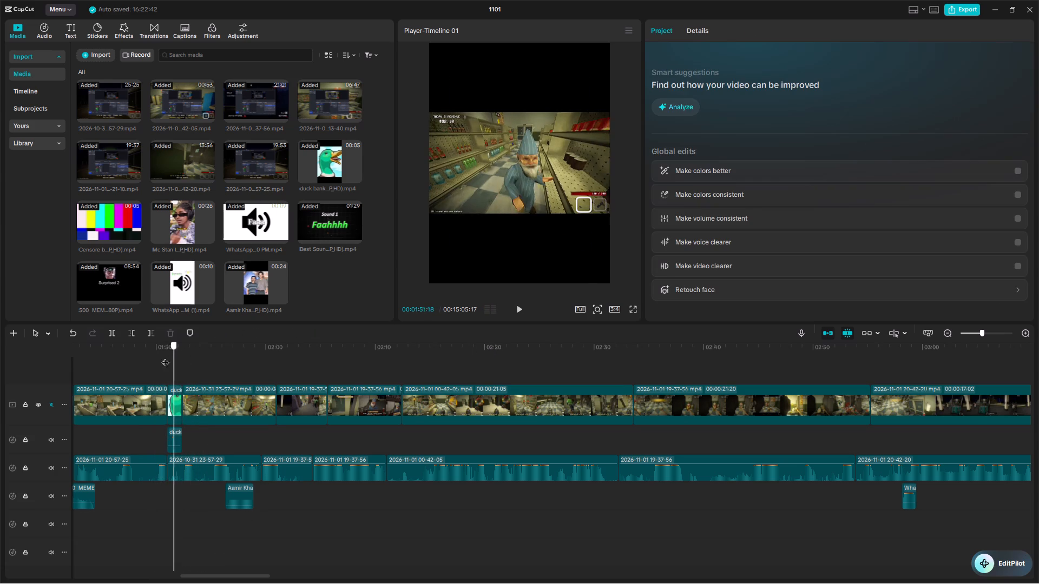
{"action": "left_click_drag", "start_coordinate": [165, 357], "coordinate": [149, 358]}
{"action": "left_click", "coordinate": [517, 307]}
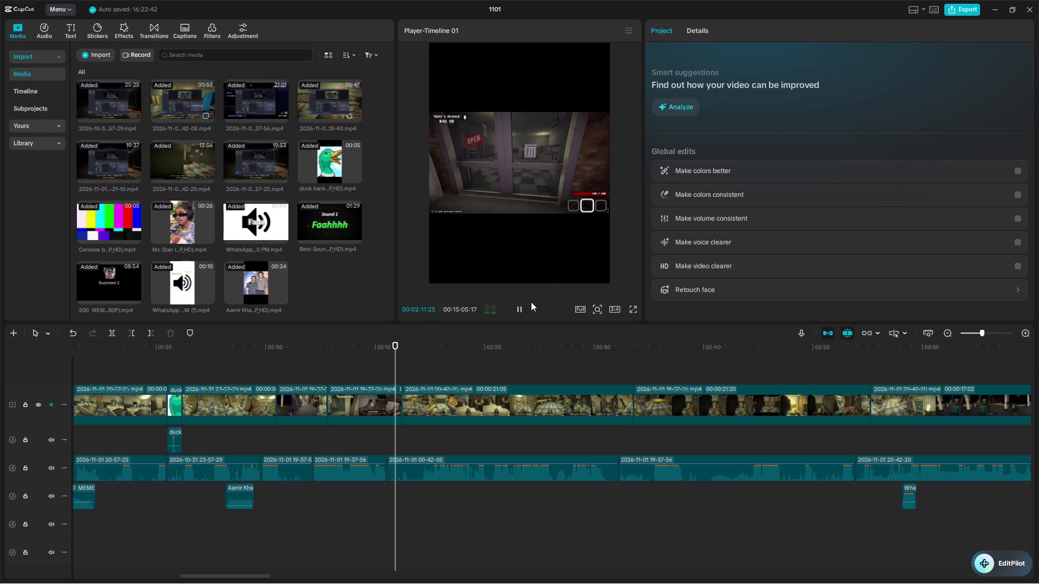
{"action": "left_click", "coordinate": [522, 304]}
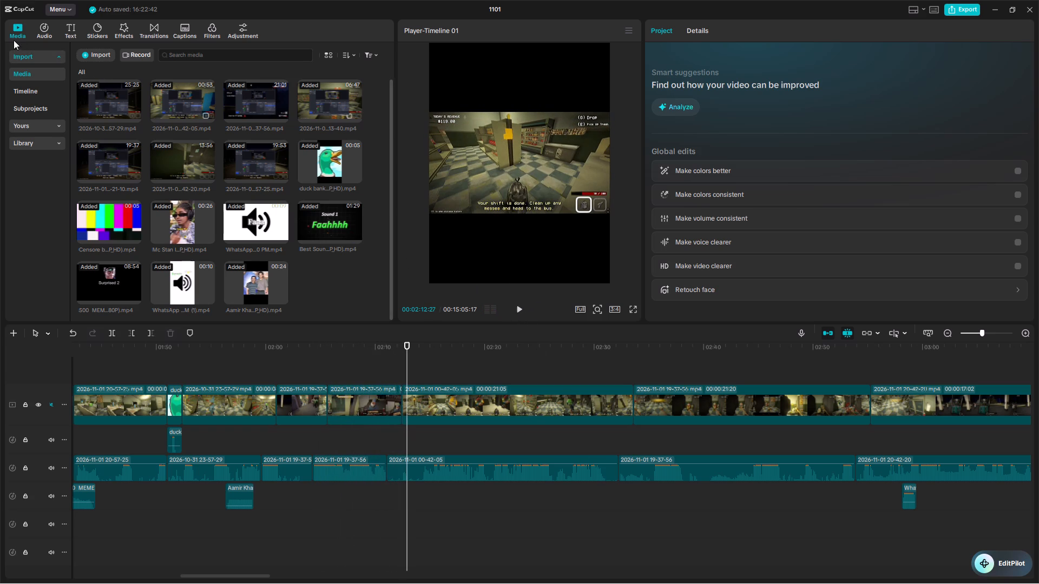
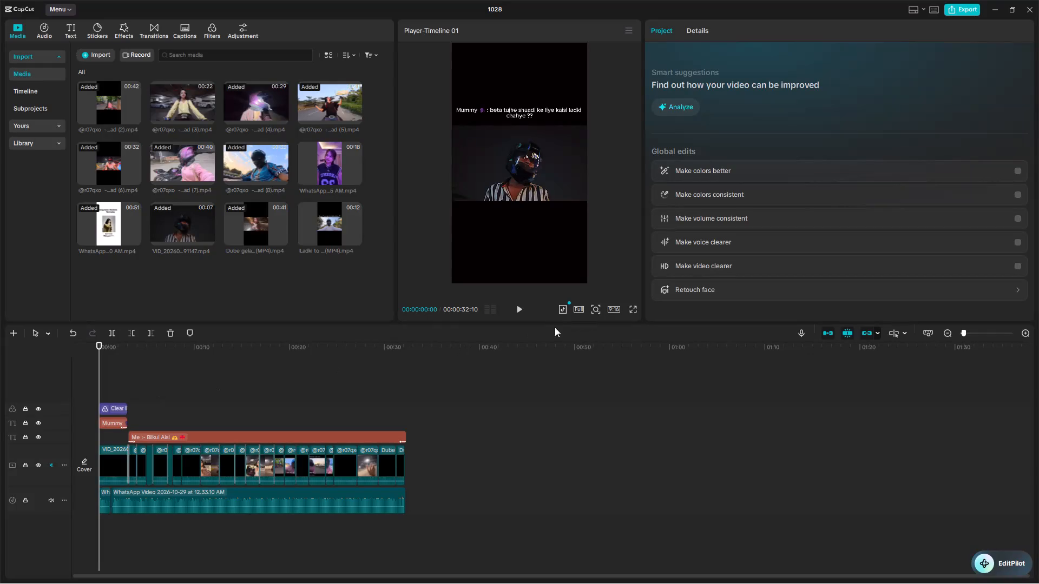
Play back the whole motorcycle video in project 1028 from the start, viewing it full screen through to its end, and return to the editor.
{"action": "left_click", "coordinate": [527, 313]}
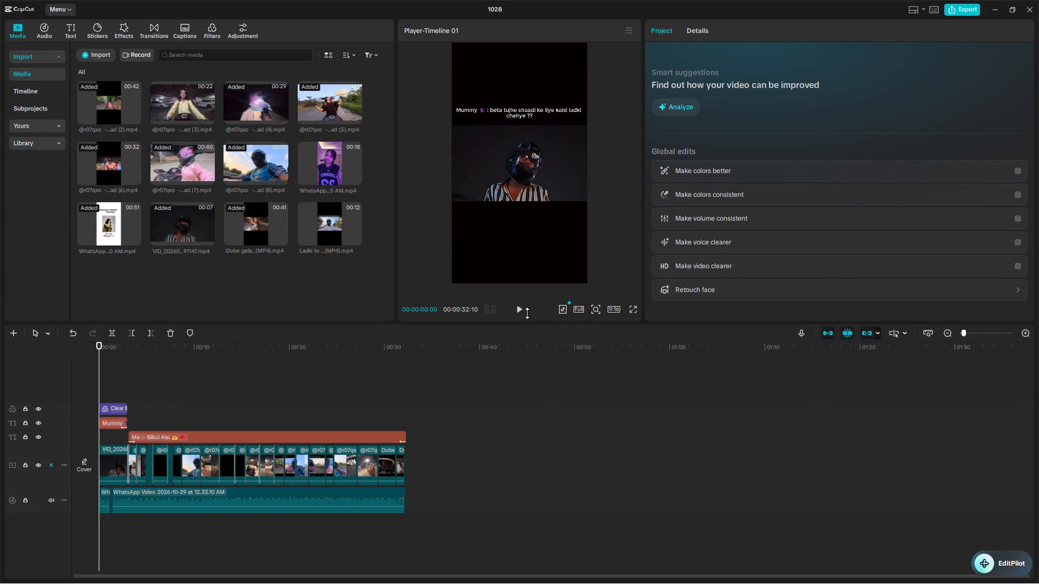
{"action": "left_click", "coordinate": [523, 311]}
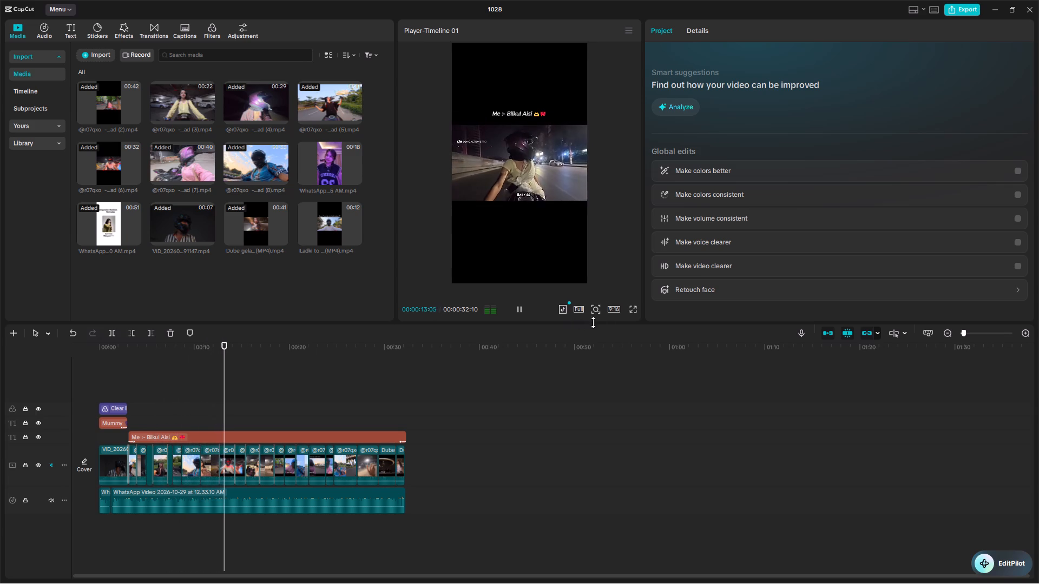
{"action": "left_click", "coordinate": [638, 310]}
{"action": "left_click", "coordinate": [635, 310]}
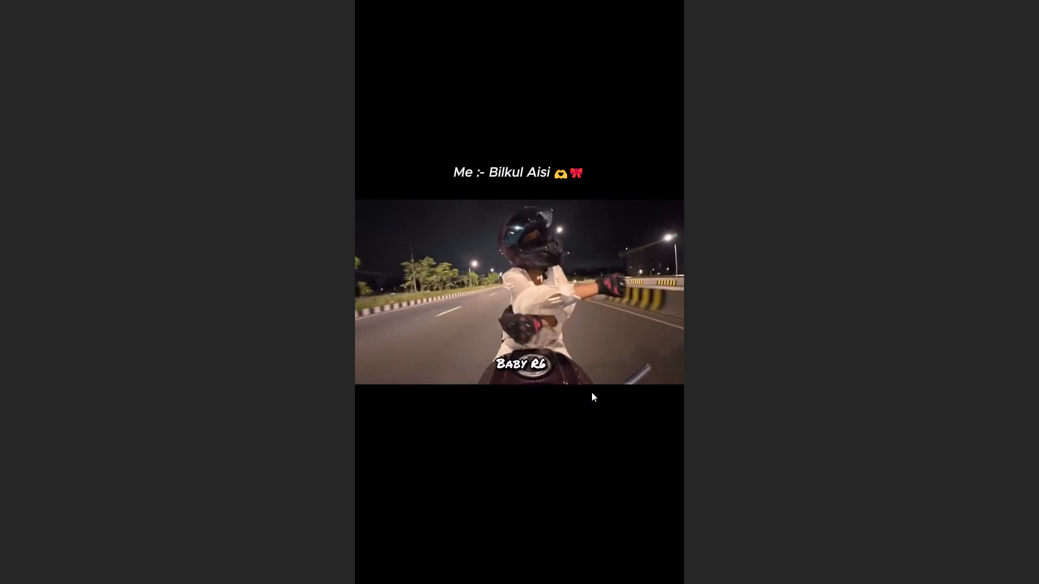
{"action": "left_click", "coordinate": [591, 392]}
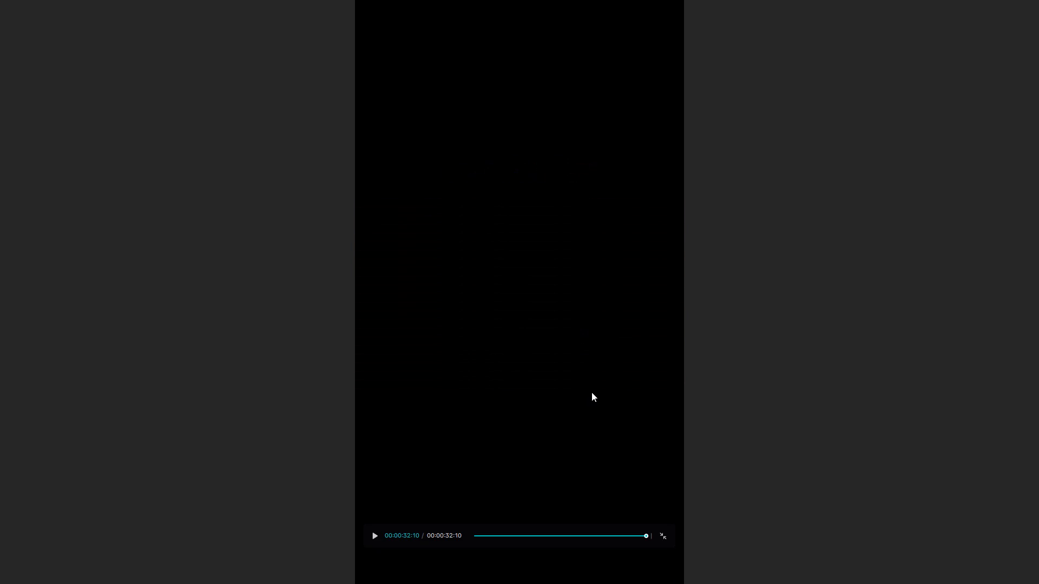
{"action": "left_click", "coordinate": [661, 539]}
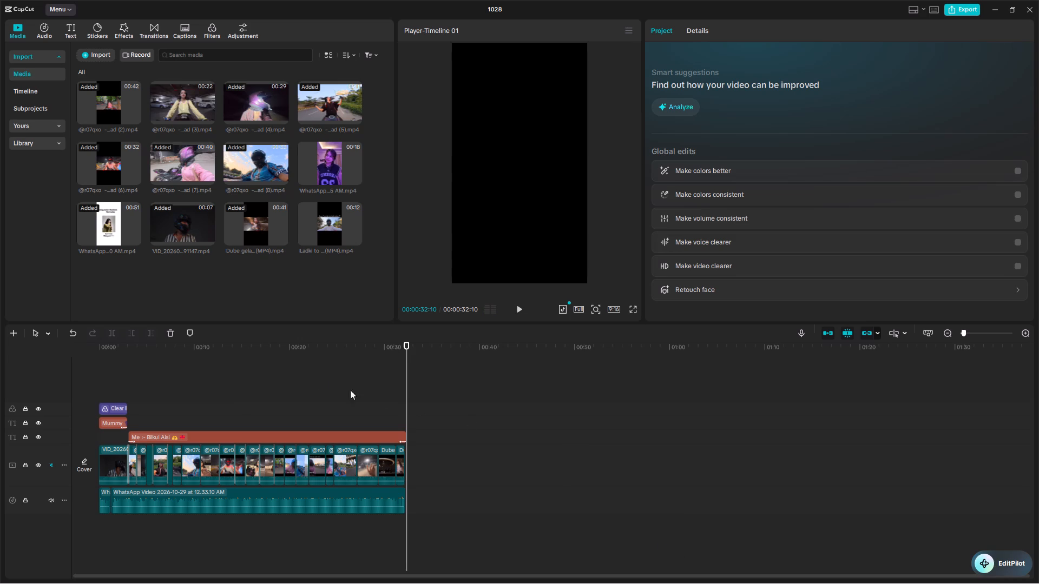